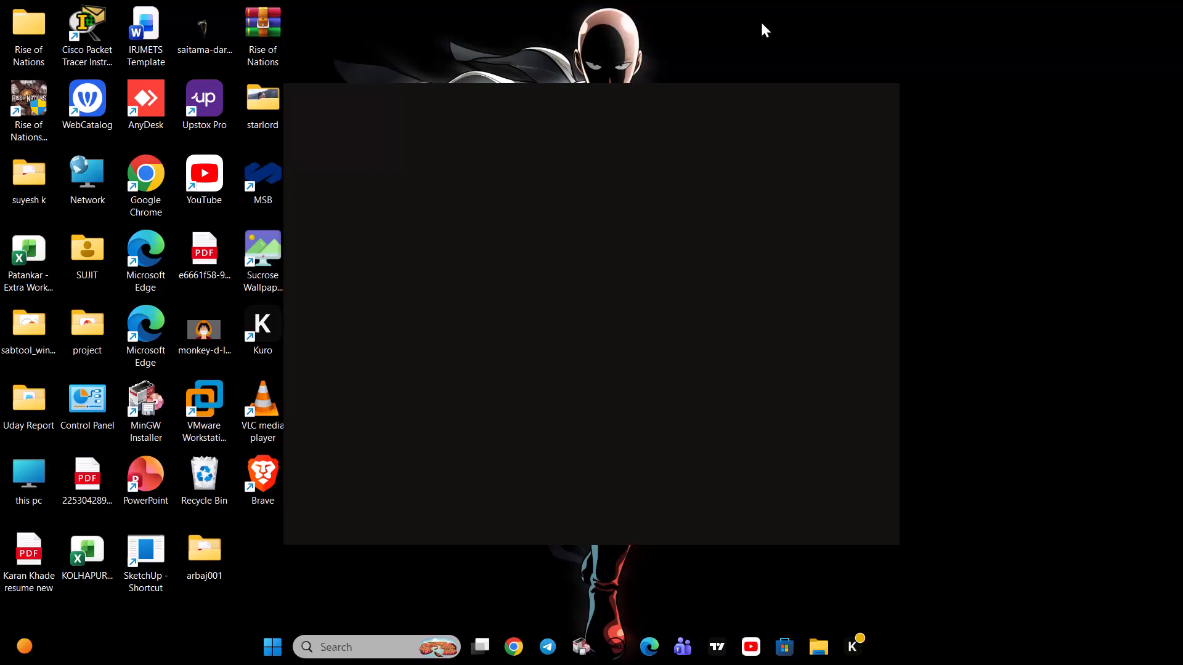
Open TradingView from the desktop.
{"action": "left_click", "coordinate": [1025, 246]}
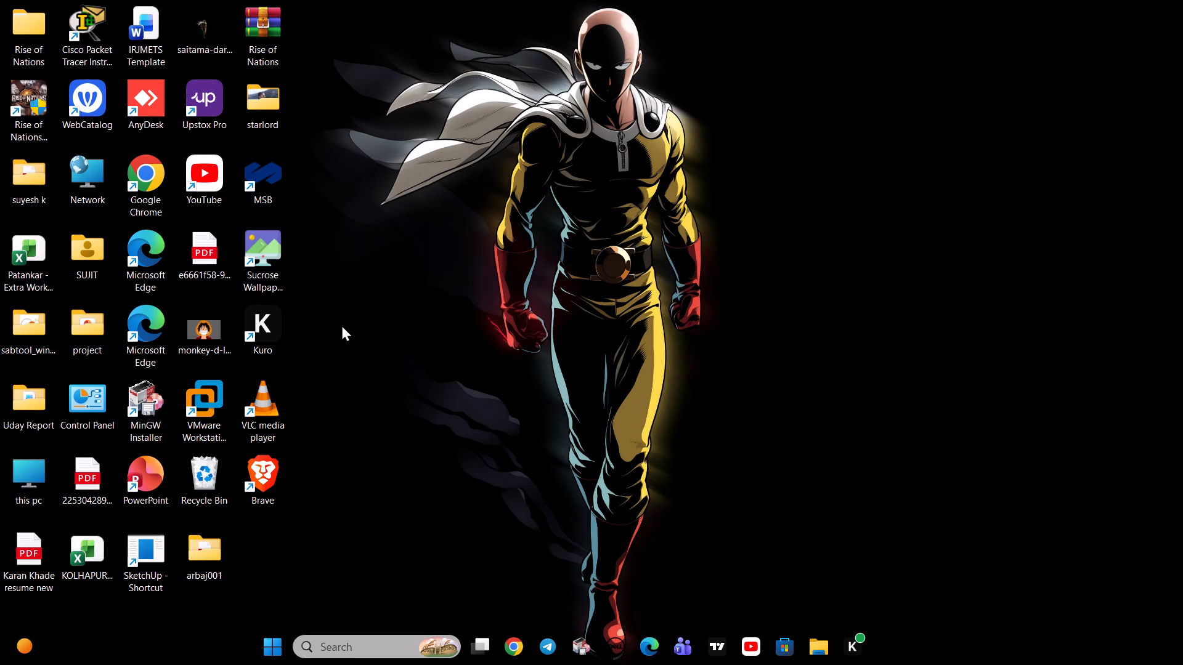
{"action": "double_click", "coordinate": [710, 653]}
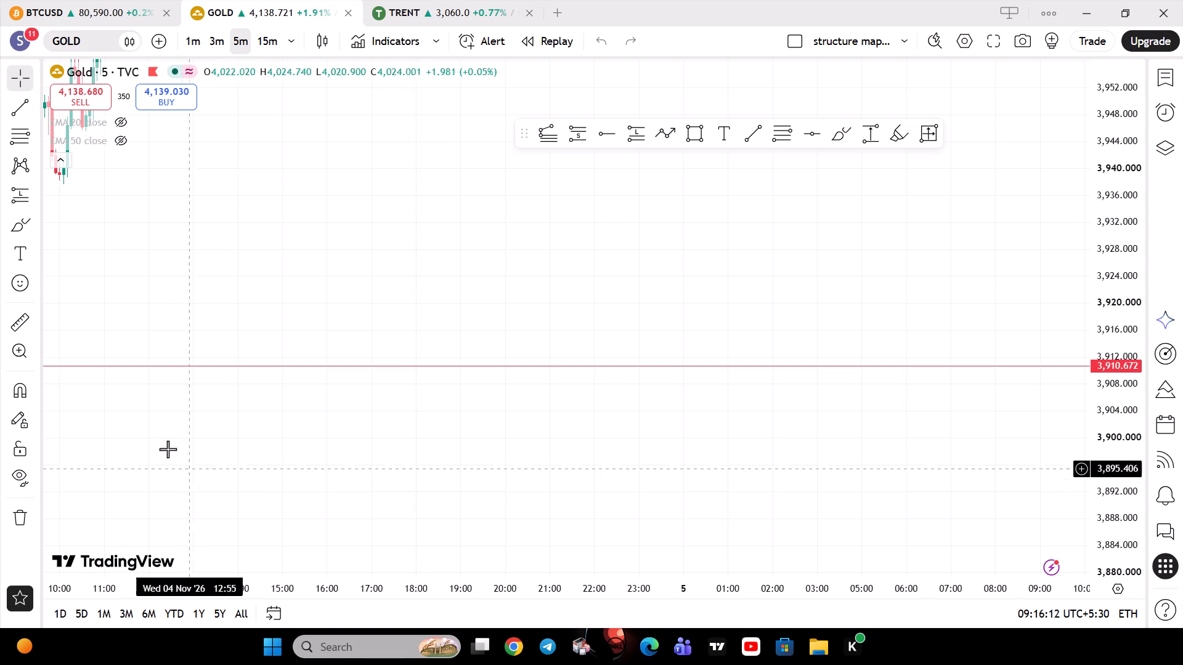
Examine the recent GOLD price action around the marked horizontal levels on the 5-minute chart.
{"action": "left_click_drag", "start_coordinate": [218, 268], "coordinate": [938, 560]}
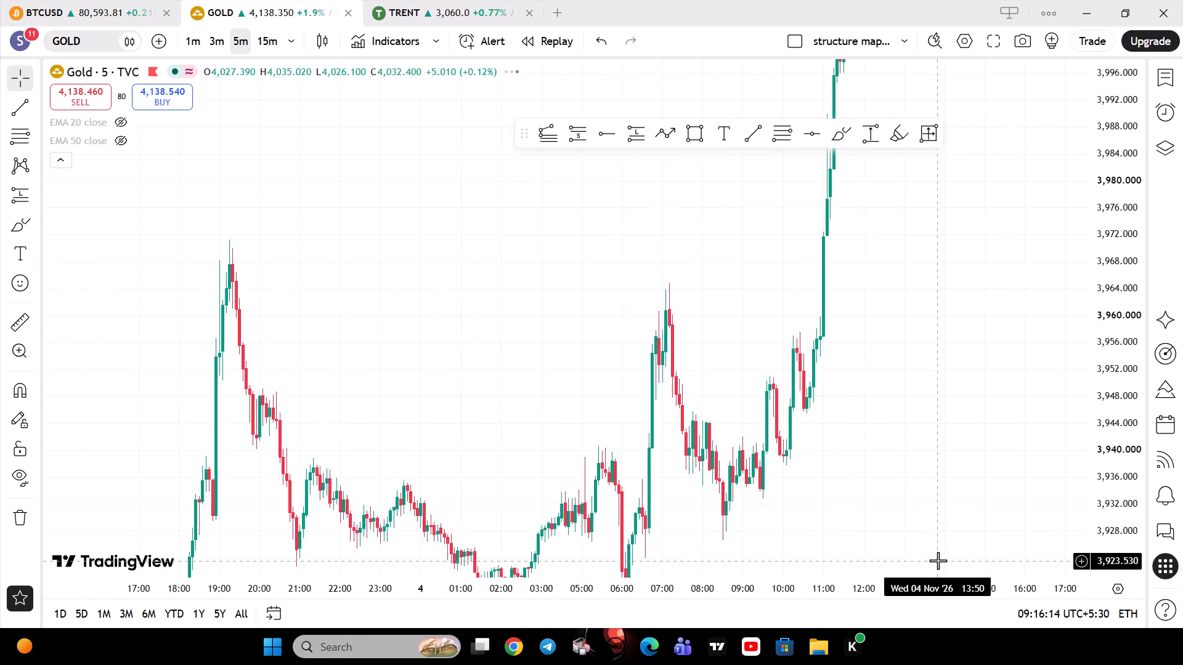
{"action": "left_click_drag", "start_coordinate": [1131, 199], "coordinate": [1104, 612]}
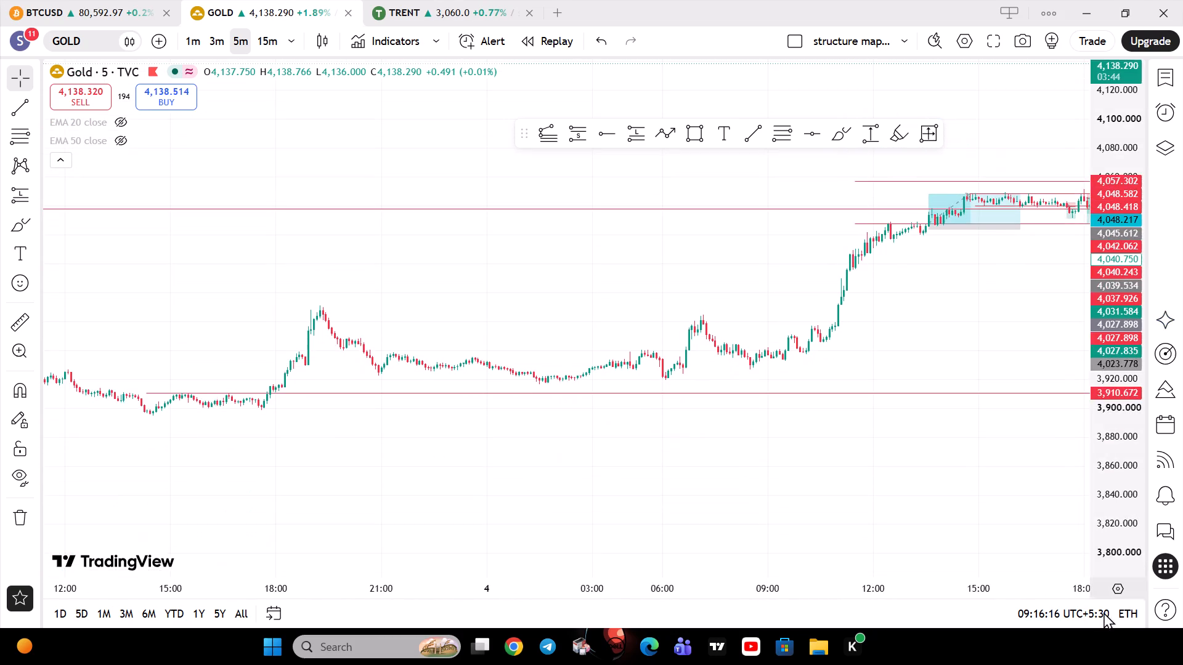
{"action": "left_click_drag", "start_coordinate": [1104, 612], "coordinate": [1093, 494]}
{"action": "left_click_drag", "start_coordinate": [1026, 370], "coordinate": [139, 600]}
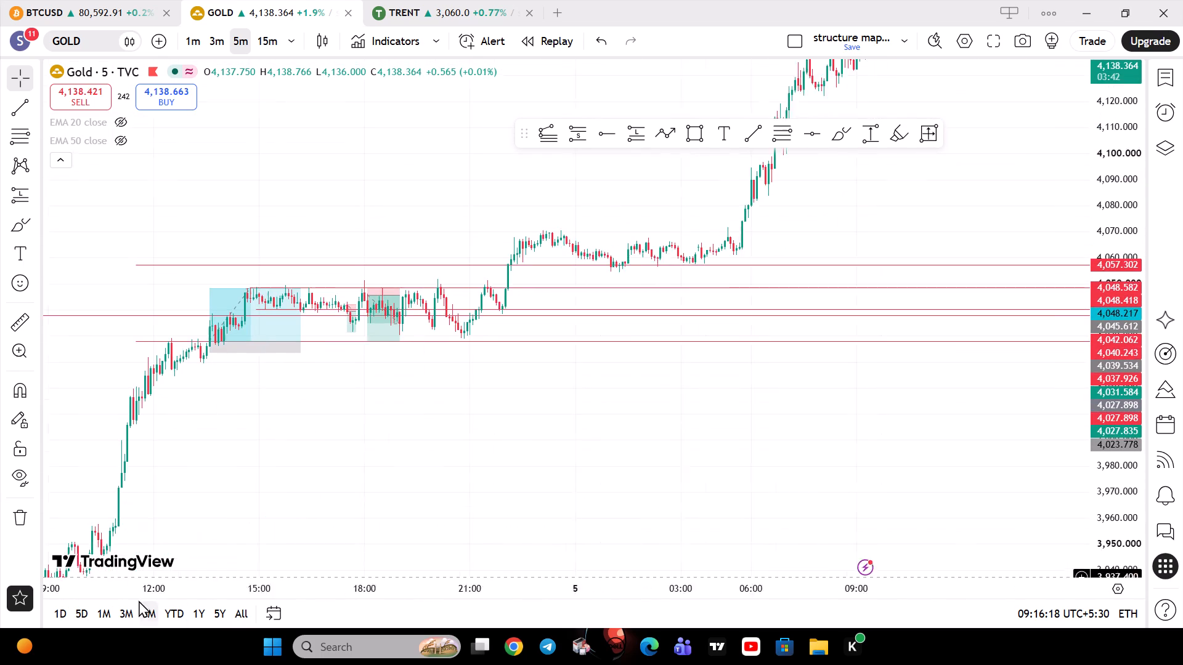
{"action": "left_click_drag", "start_coordinate": [139, 600], "coordinate": [138, 600]}
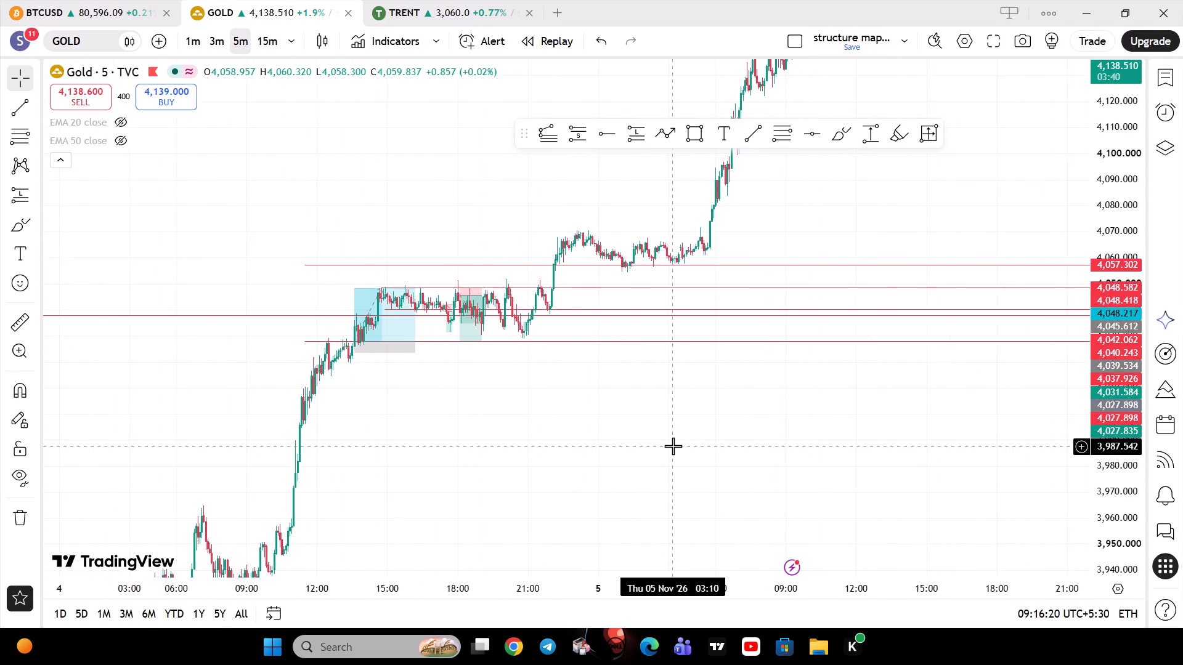
{"action": "left_click_drag", "start_coordinate": [1056, 221], "coordinate": [778, 295]}
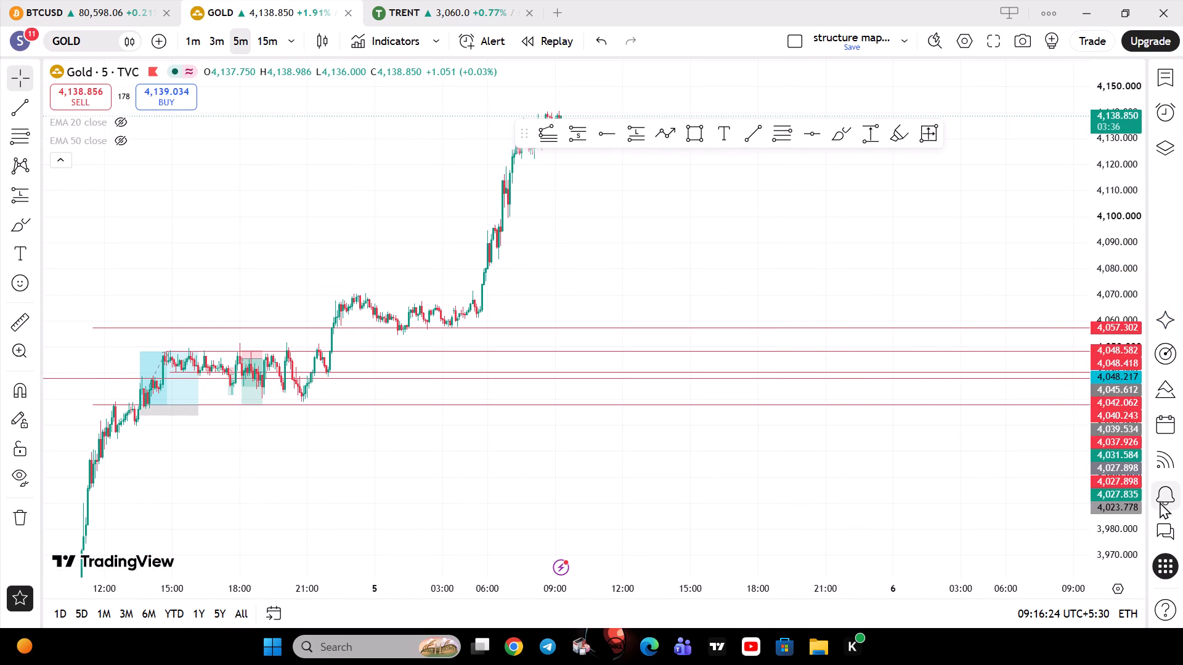
{"action": "left_click_drag", "start_coordinate": [1124, 512], "coordinate": [1096, 374]}
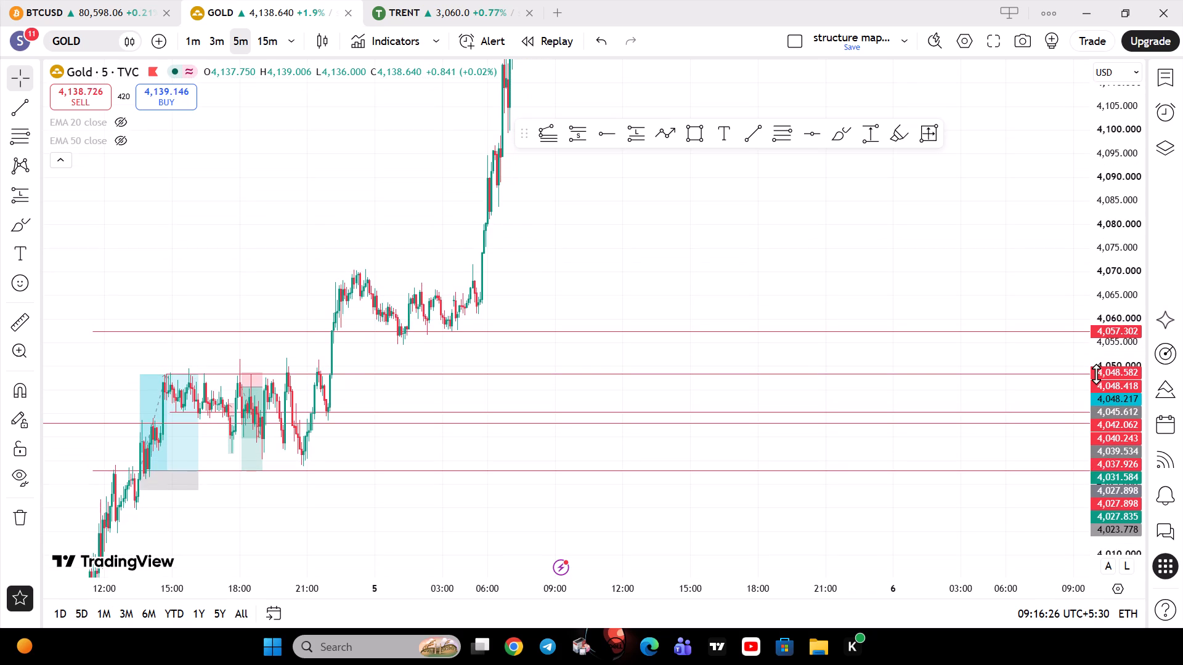
{"action": "left_click_drag", "start_coordinate": [800, 262], "coordinate": [861, 268]}
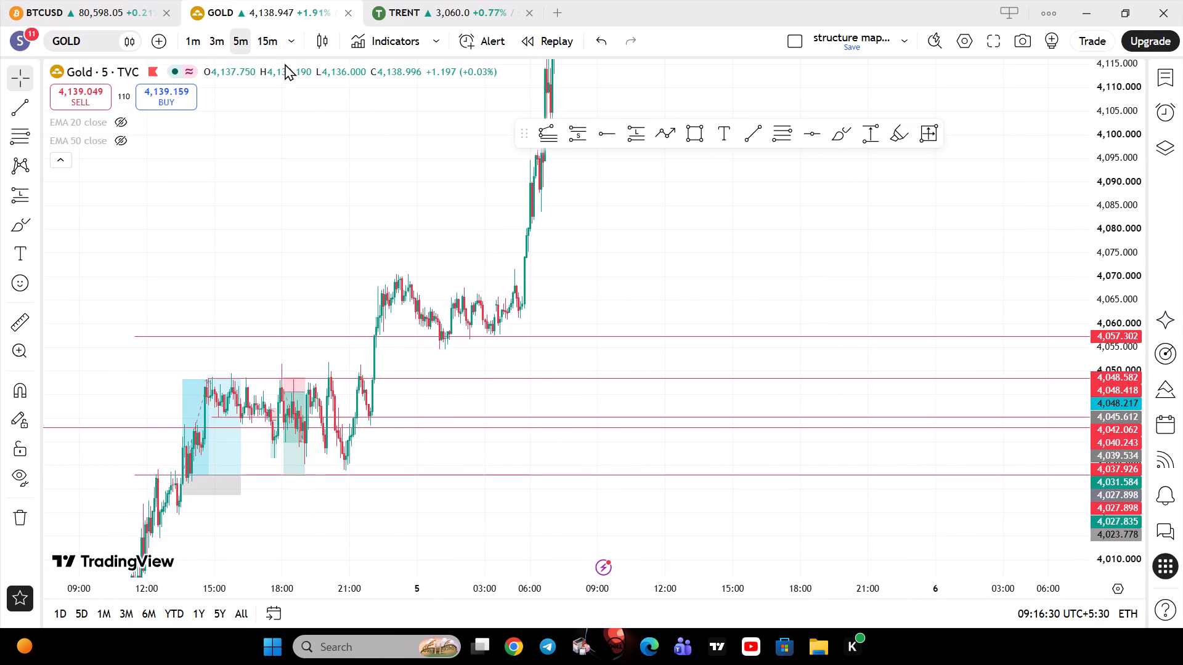
Switch the GOLD chart to the 4-hour interval and examine the latest rally against the marked levels.
{"action": "left_click", "coordinate": [283, 52]}
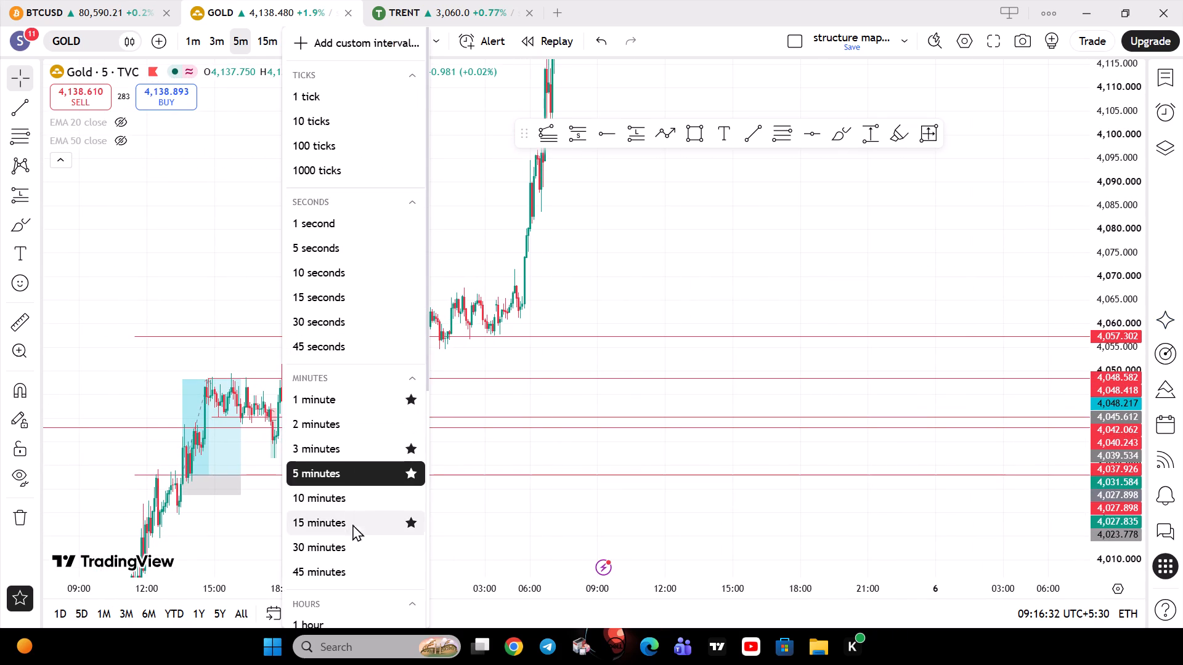
{"action": "scroll", "coordinate": [346, 580], "scroll_direction": "down", "scroll_amount": 2}
{"action": "left_click", "coordinate": [344, 552]}
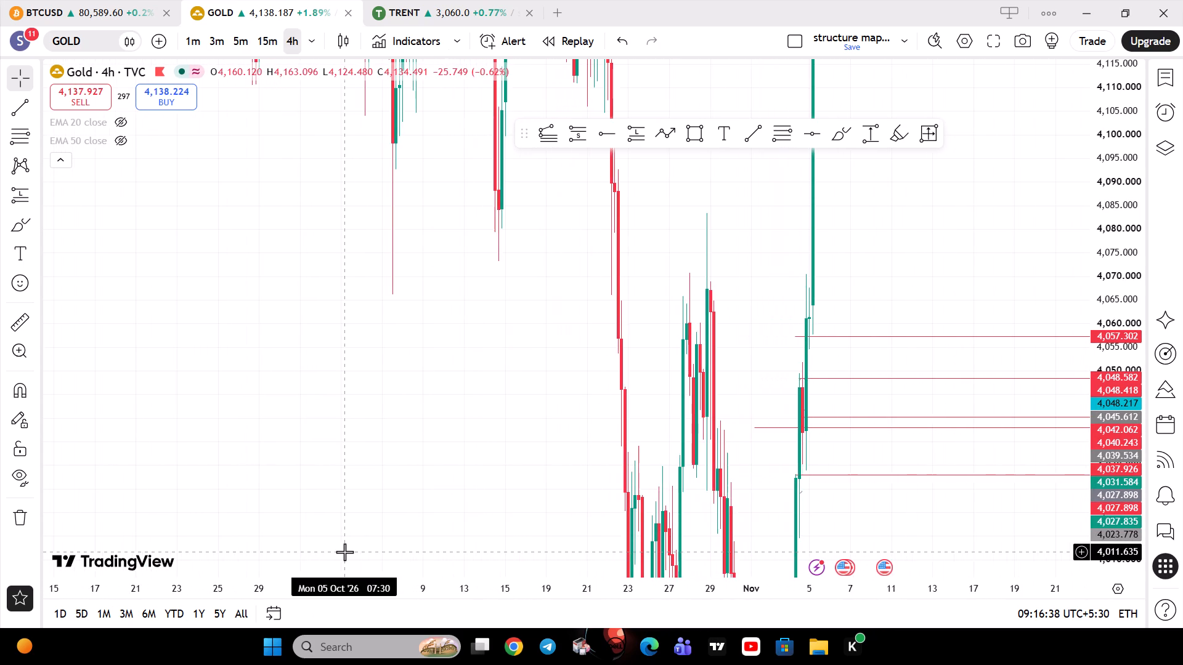
{"action": "left_click_drag", "start_coordinate": [1124, 242], "coordinate": [1089, 542]}
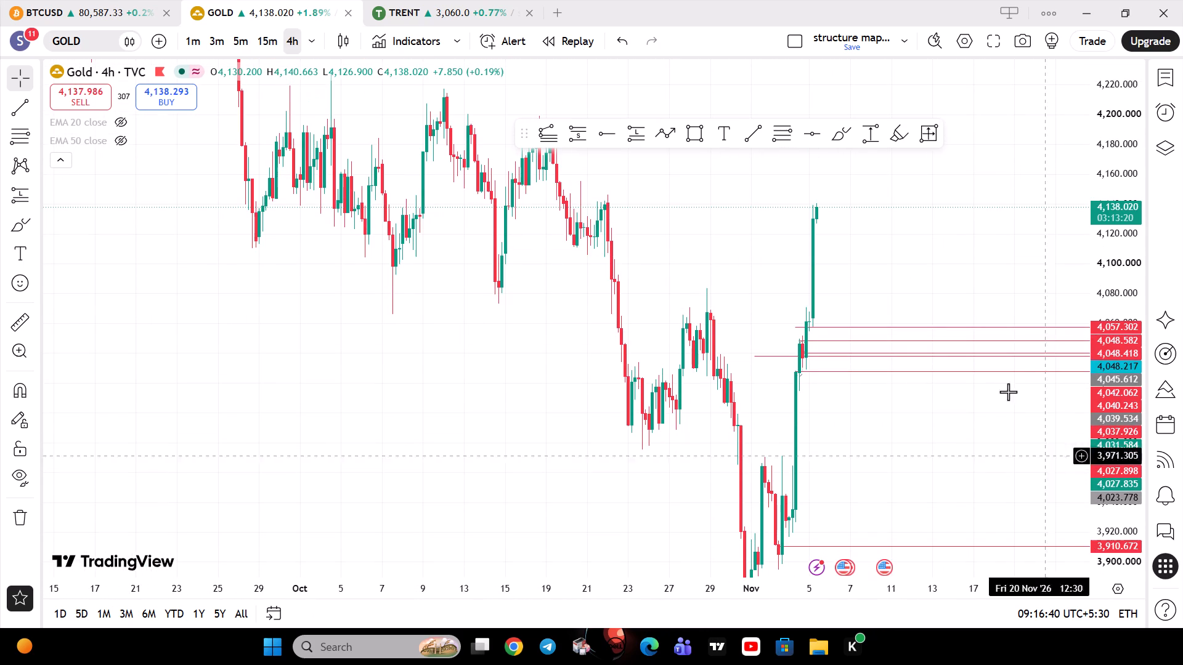
{"action": "left_click_drag", "start_coordinate": [961, 270], "coordinate": [617, 278]}
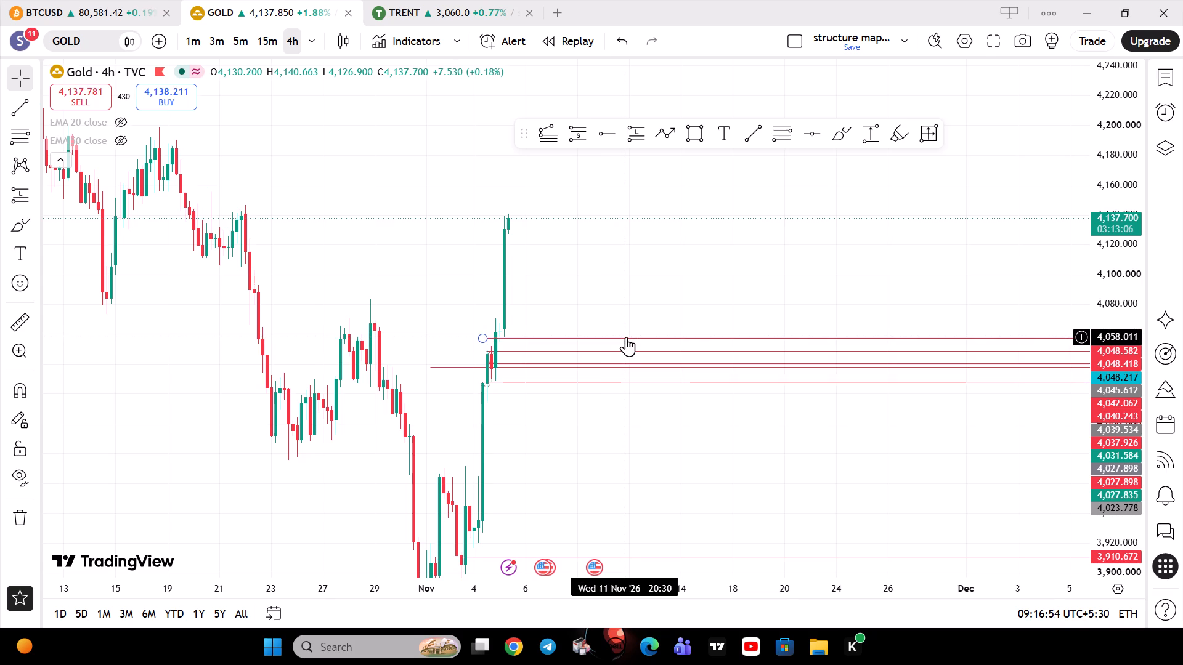
{"action": "left_click", "coordinate": [707, 257]}
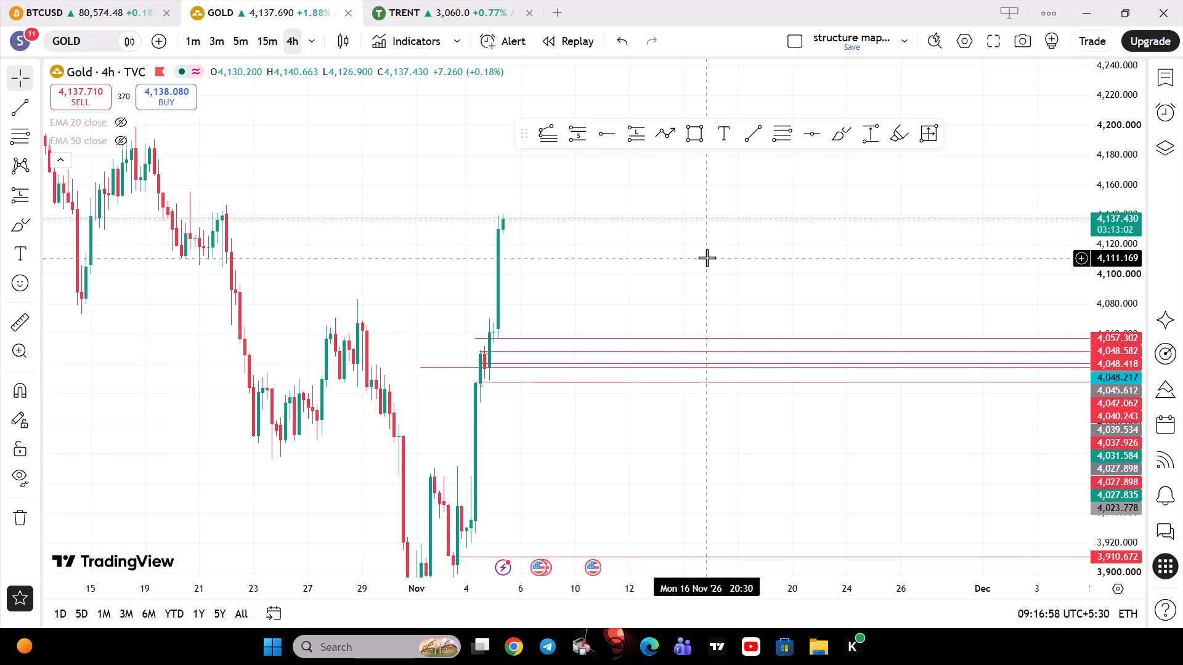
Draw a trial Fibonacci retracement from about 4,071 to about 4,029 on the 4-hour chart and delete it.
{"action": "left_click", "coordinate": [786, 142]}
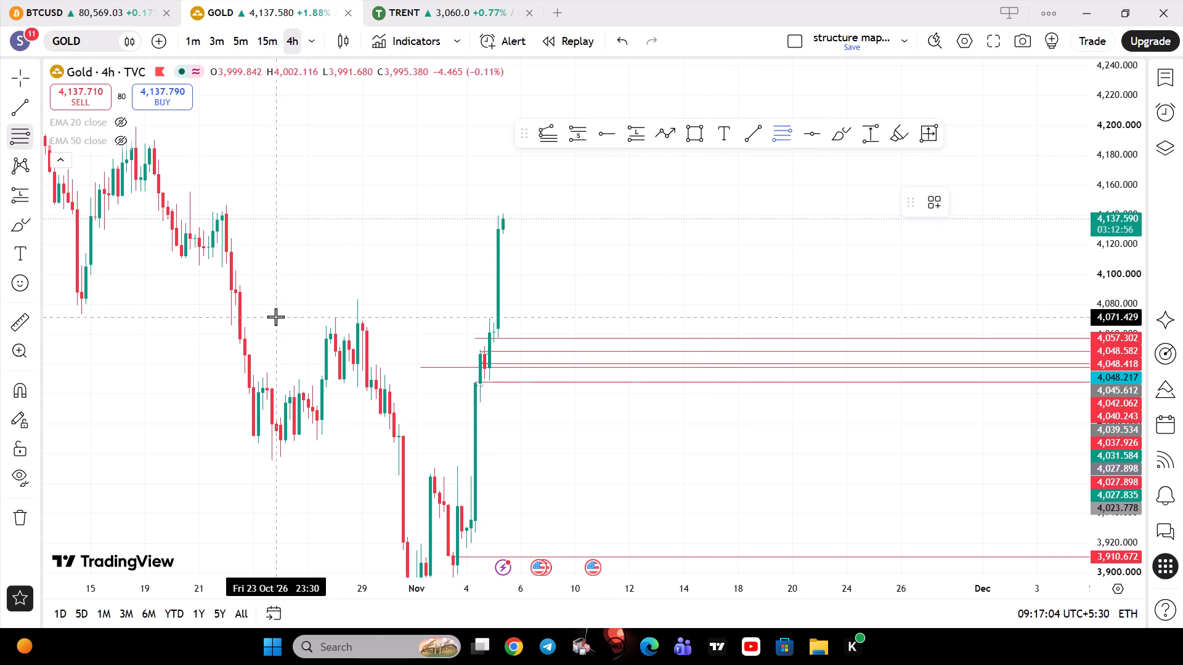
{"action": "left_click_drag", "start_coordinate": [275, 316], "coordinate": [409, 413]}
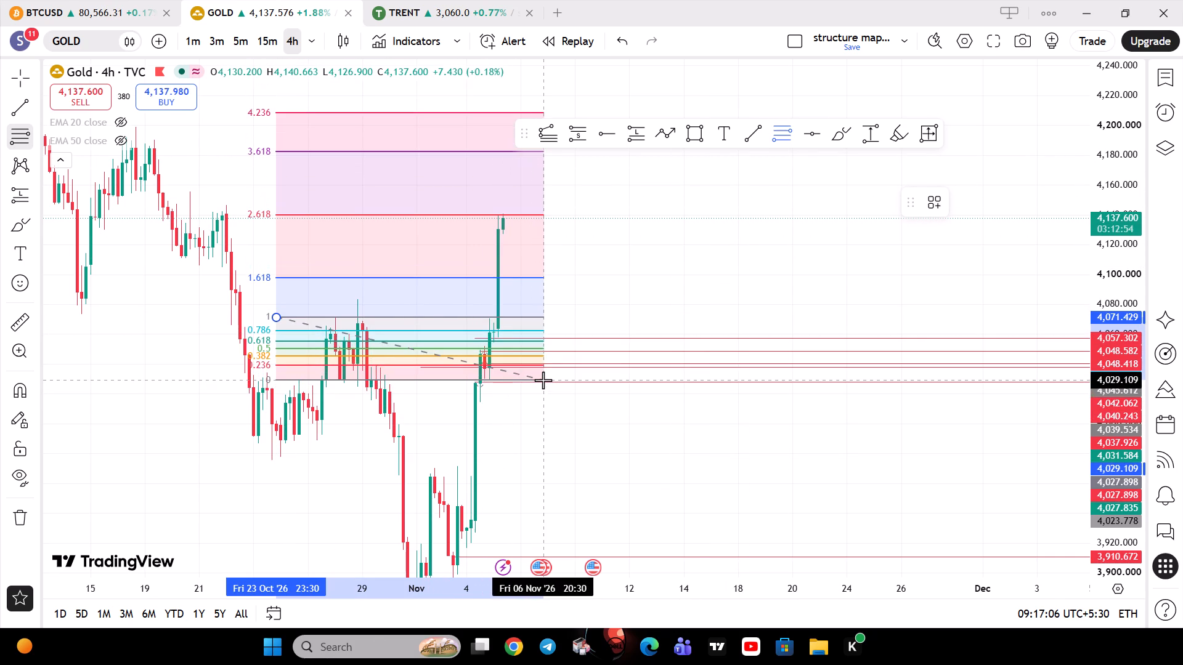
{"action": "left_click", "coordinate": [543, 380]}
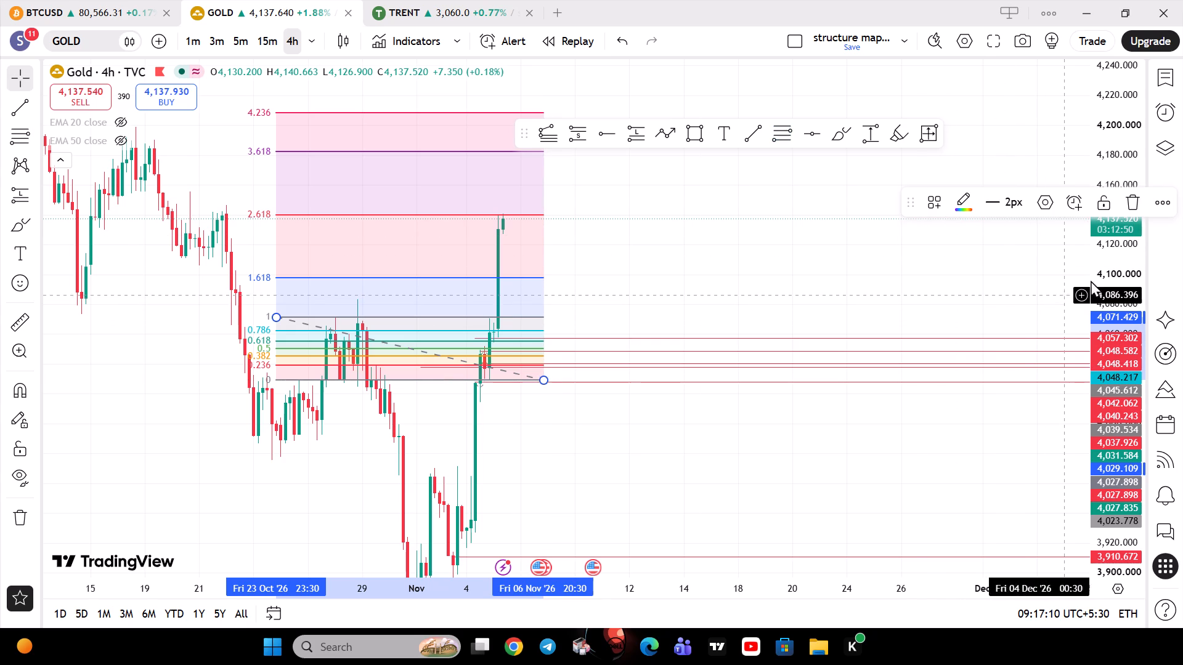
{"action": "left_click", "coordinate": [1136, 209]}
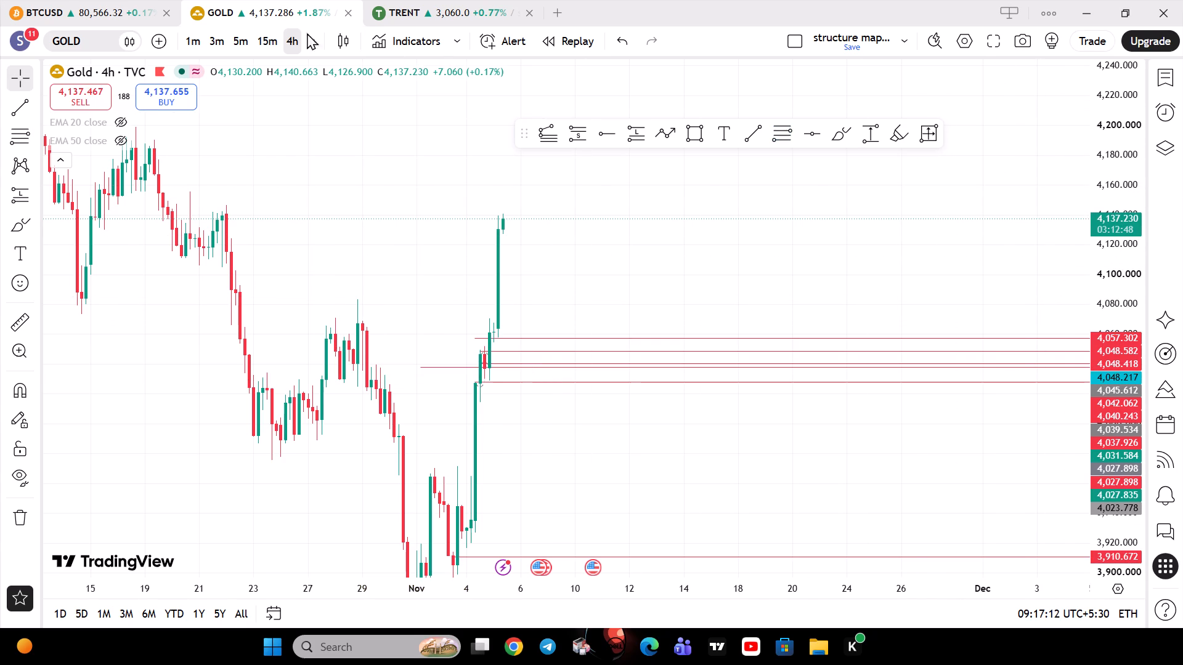
Switch the GOLD chart to the 1-hour interval and examine the recent swings and rally.
{"action": "left_click", "coordinate": [306, 50]}
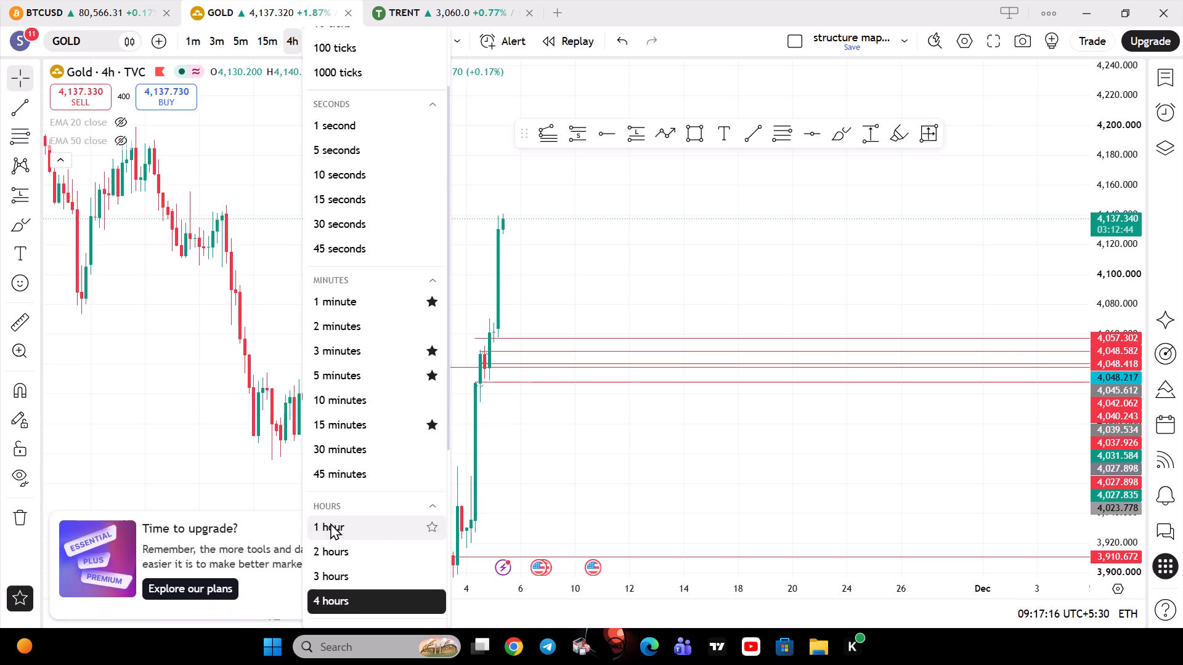
{"action": "left_click", "coordinate": [330, 523]}
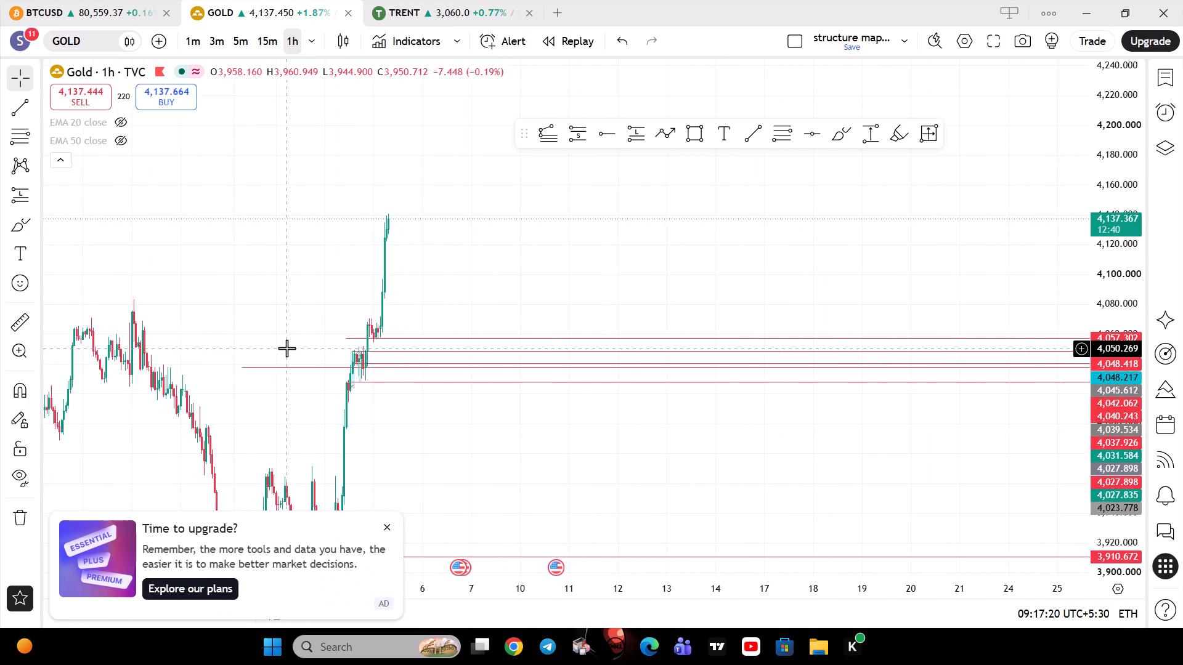
{"action": "left_click_drag", "start_coordinate": [250, 331], "coordinate": [363, 321]}
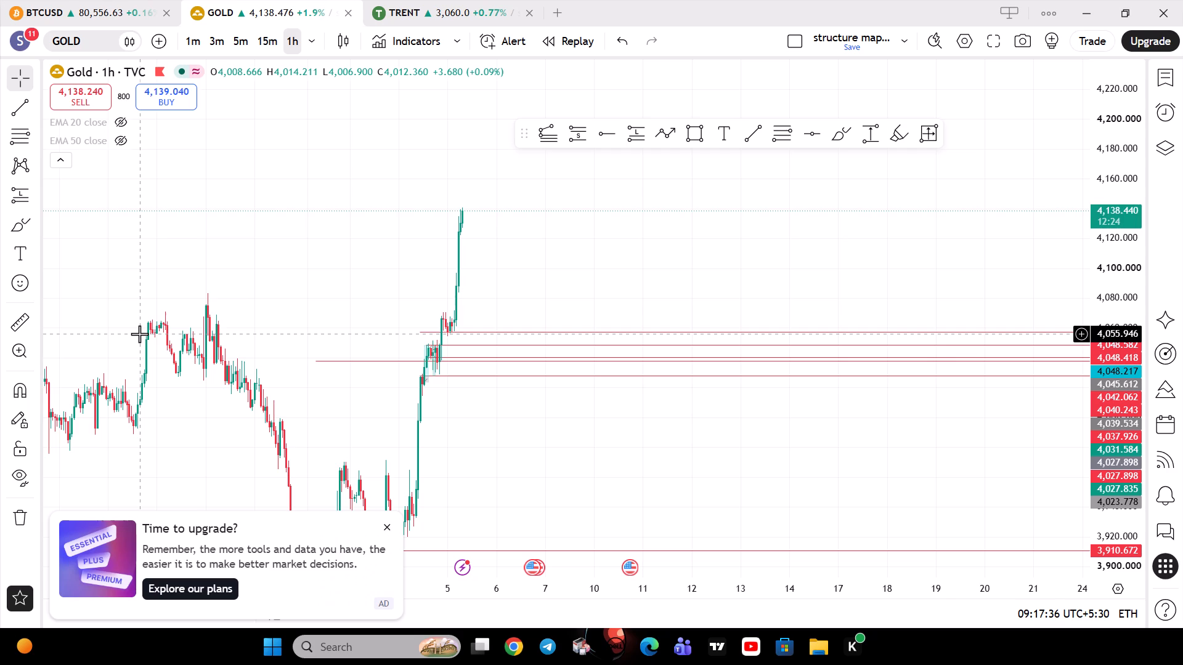
{"action": "left_click_drag", "start_coordinate": [264, 309], "coordinate": [279, 297]}
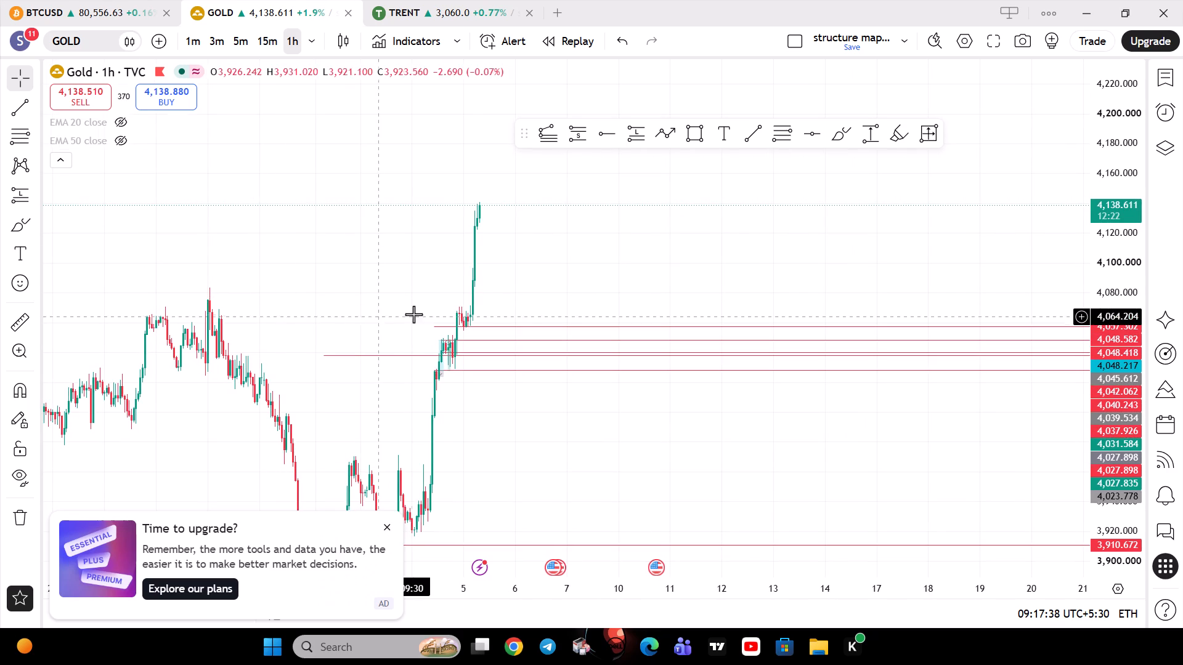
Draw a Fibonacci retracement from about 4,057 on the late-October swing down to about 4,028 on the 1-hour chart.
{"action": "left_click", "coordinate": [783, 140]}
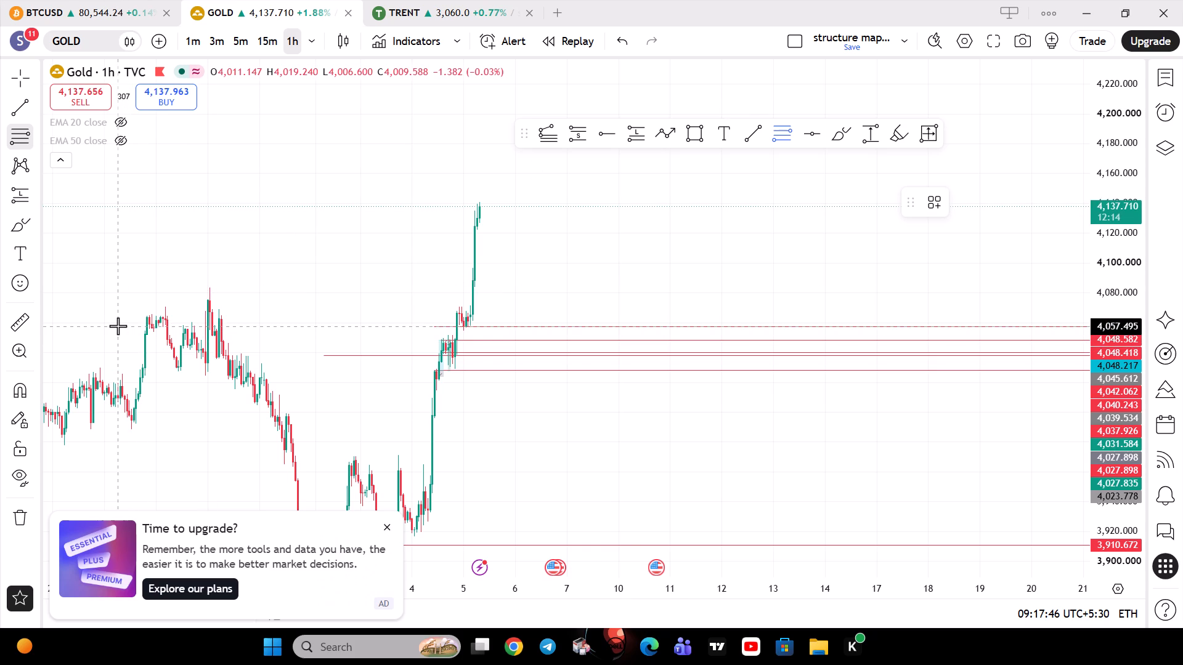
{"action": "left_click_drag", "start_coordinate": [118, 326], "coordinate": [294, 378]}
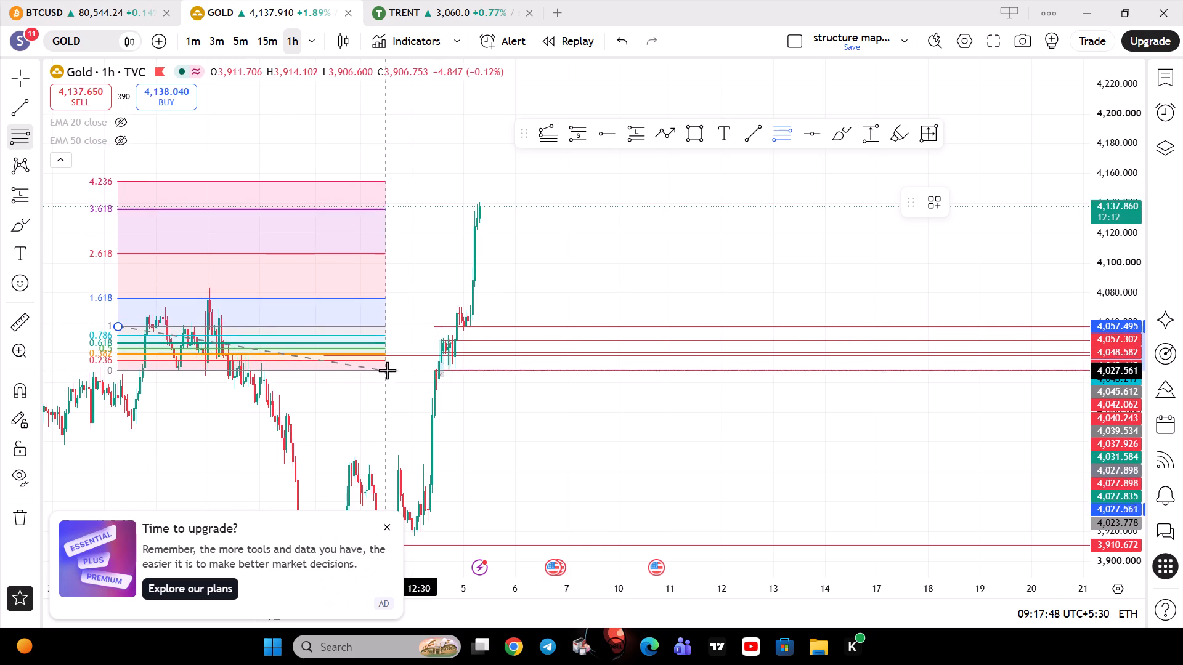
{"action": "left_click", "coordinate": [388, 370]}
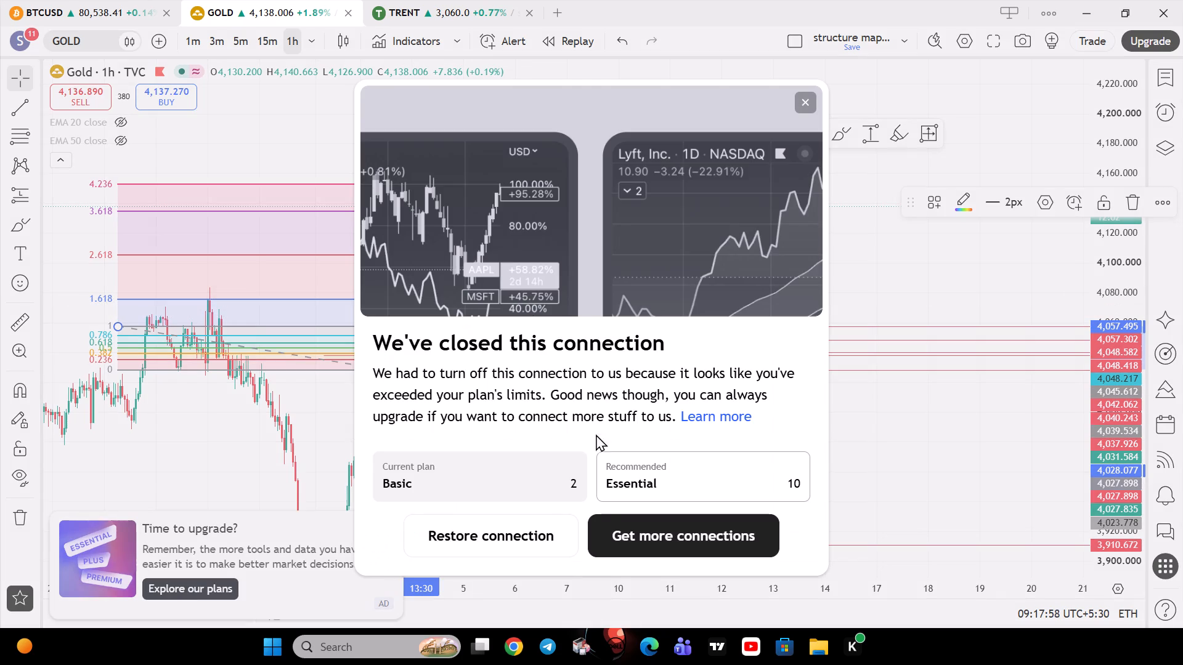
Restore the closed chart data connection on the current Basic plan.
{"action": "left_click", "coordinate": [455, 523]}
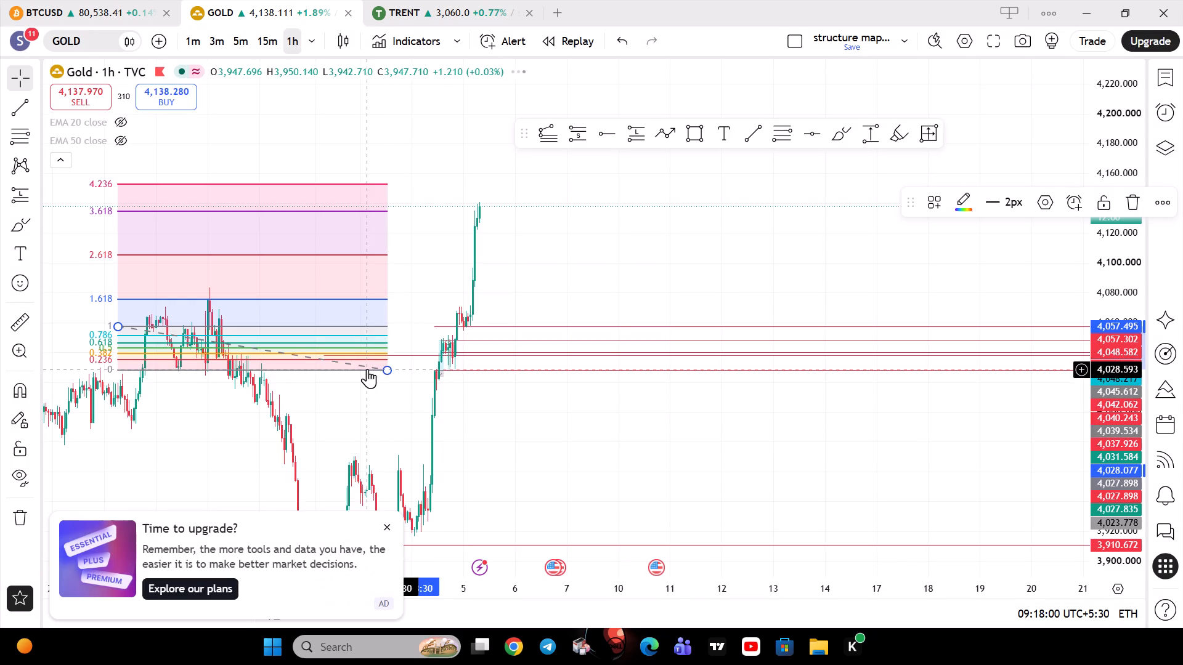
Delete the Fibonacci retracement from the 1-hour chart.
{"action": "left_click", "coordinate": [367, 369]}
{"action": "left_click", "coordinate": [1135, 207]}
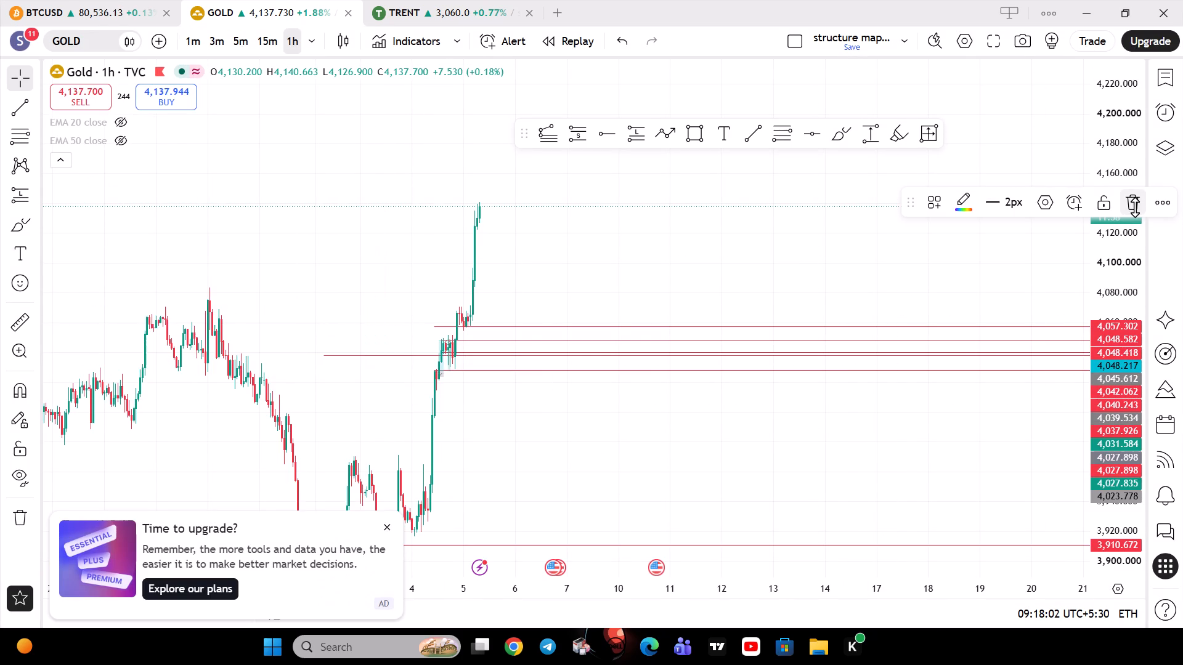
Set the GOLD chart back to the 5-minute interval, focusing on the marked levels below the latest rally.
{"action": "left_click", "coordinate": [243, 41]}
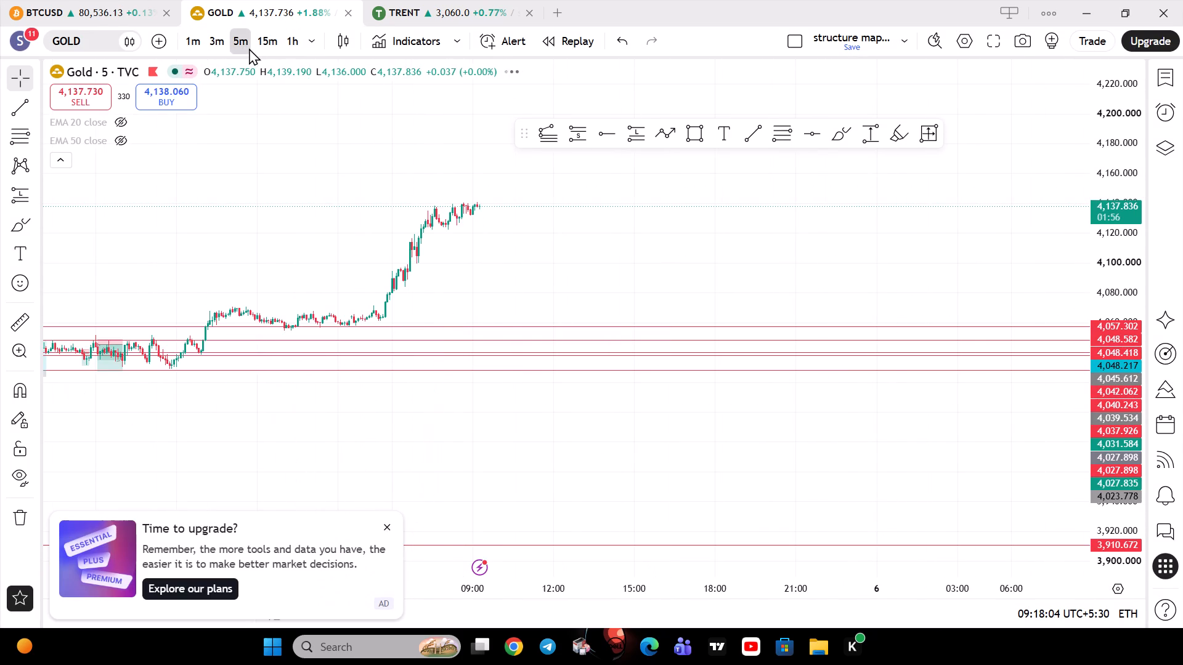
{"action": "left_click_drag", "start_coordinate": [1108, 492], "coordinate": [1051, 150]}
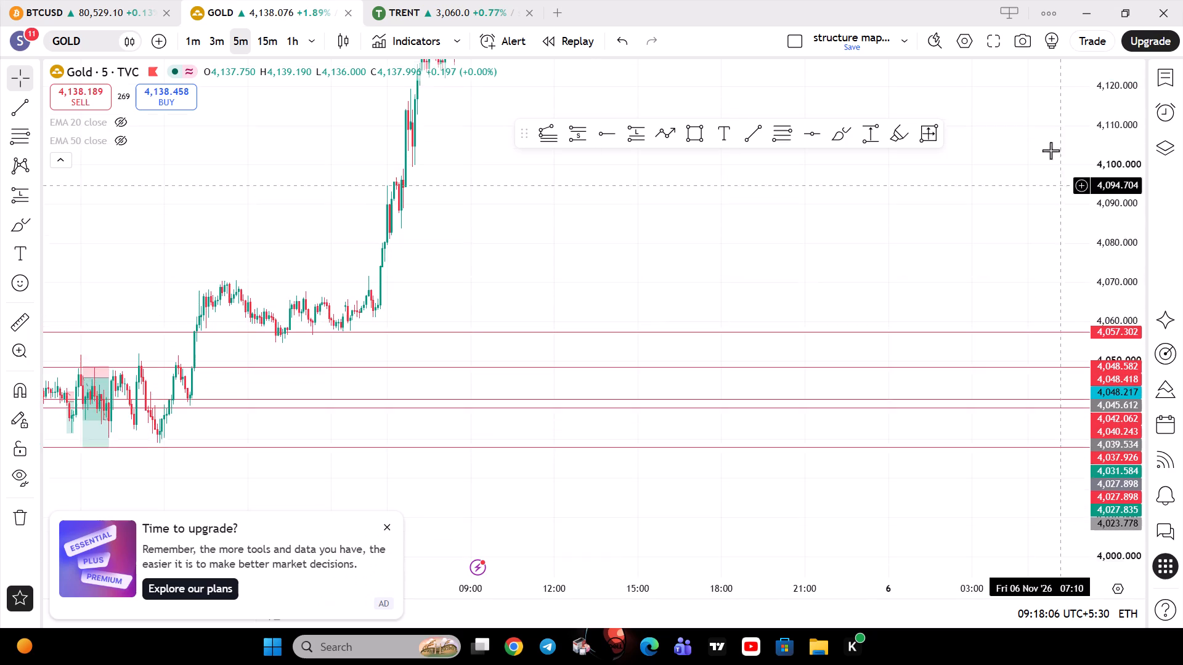
{"action": "left_click_drag", "start_coordinate": [1051, 150], "coordinate": [1022, 22]}
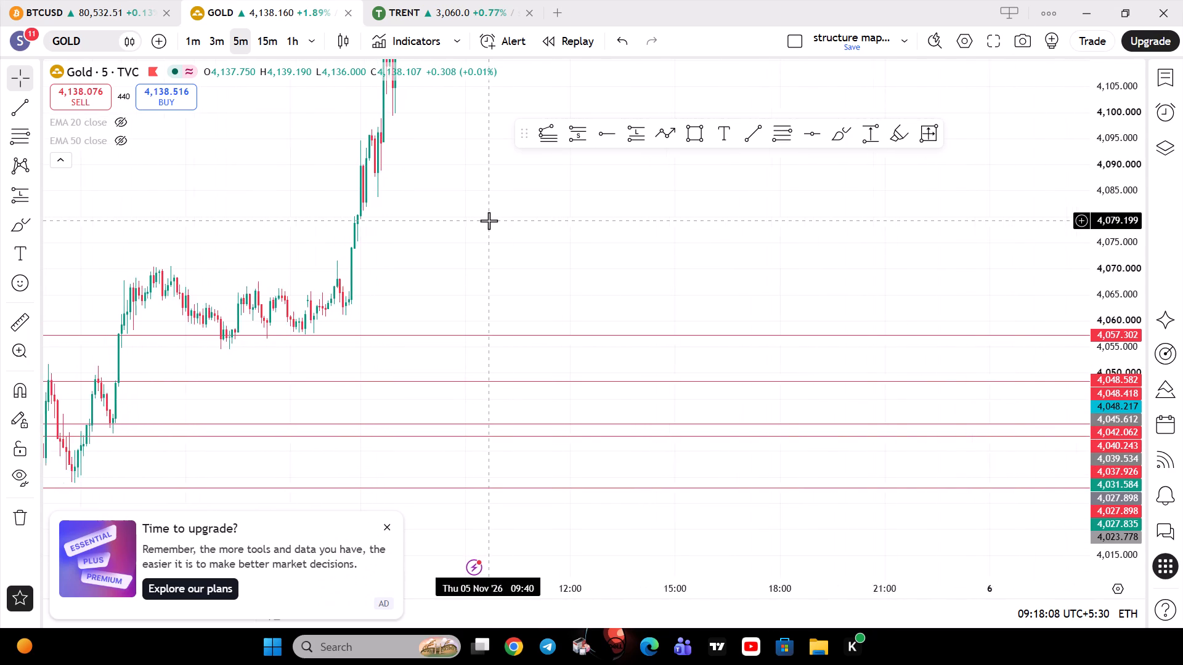
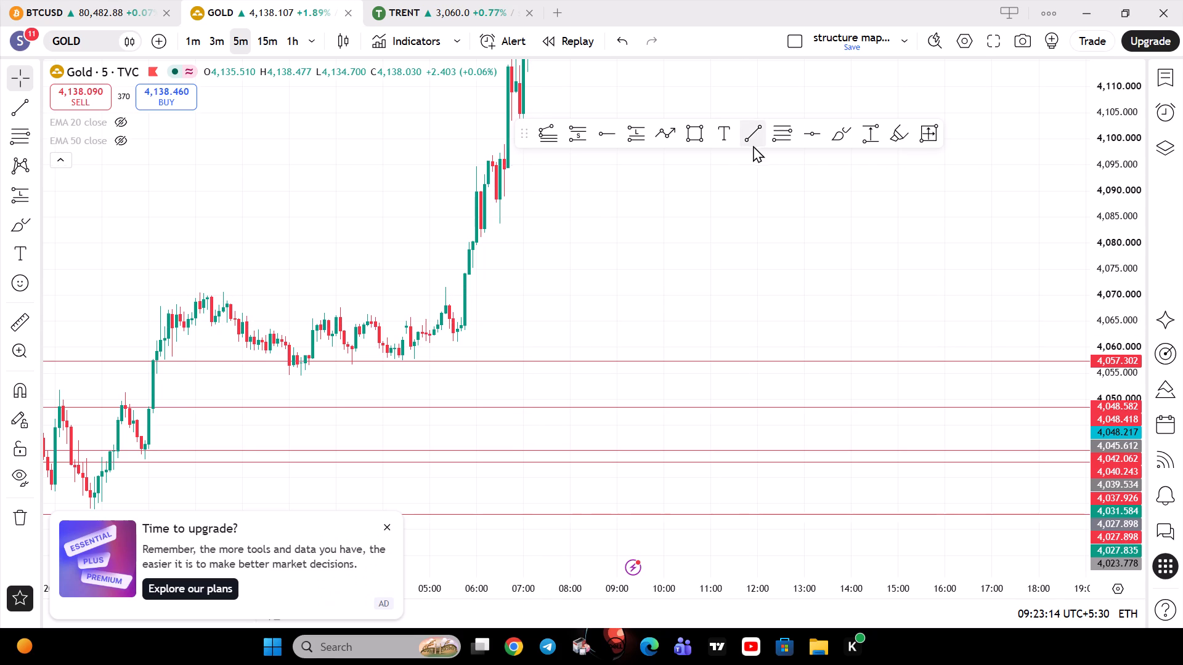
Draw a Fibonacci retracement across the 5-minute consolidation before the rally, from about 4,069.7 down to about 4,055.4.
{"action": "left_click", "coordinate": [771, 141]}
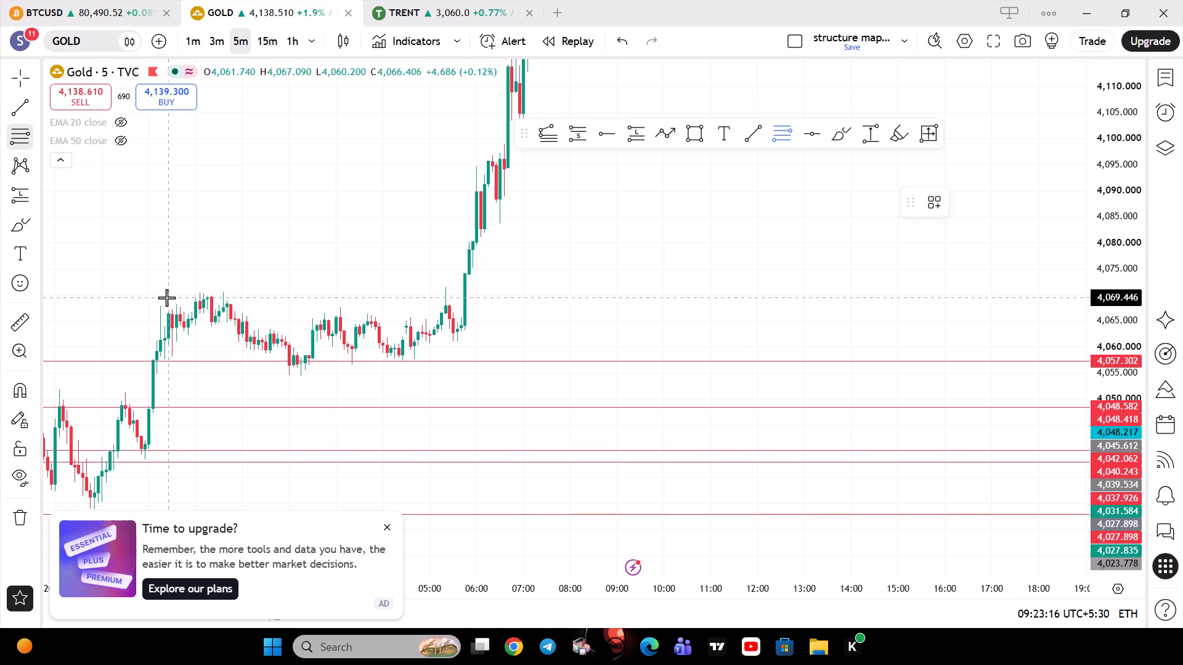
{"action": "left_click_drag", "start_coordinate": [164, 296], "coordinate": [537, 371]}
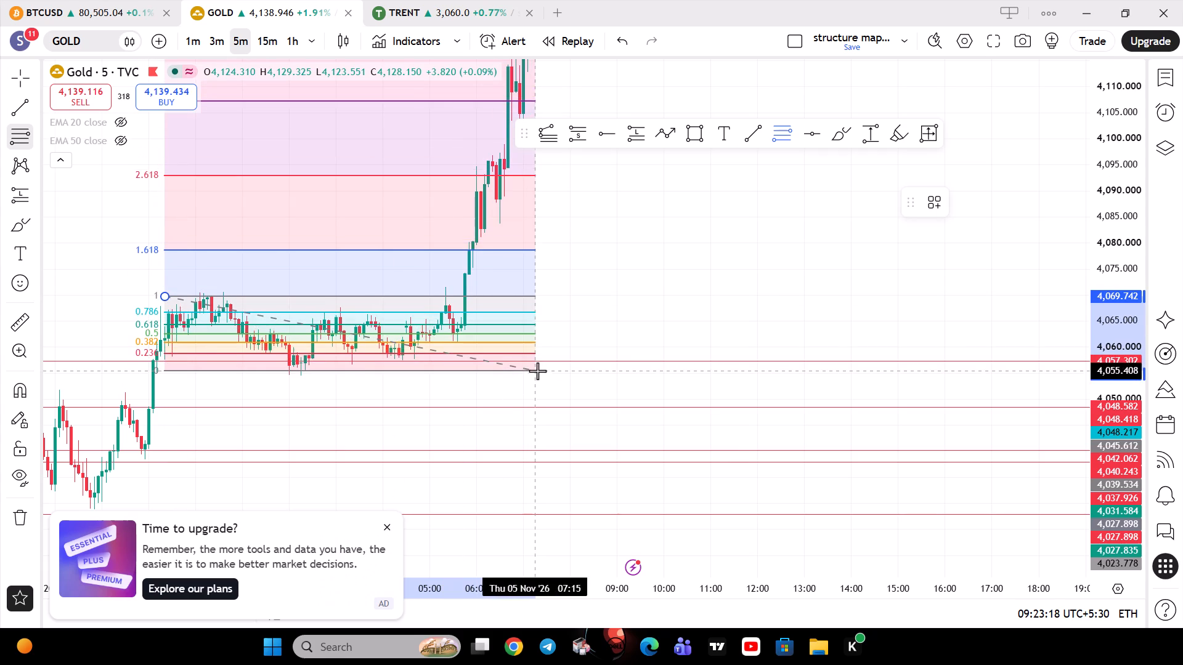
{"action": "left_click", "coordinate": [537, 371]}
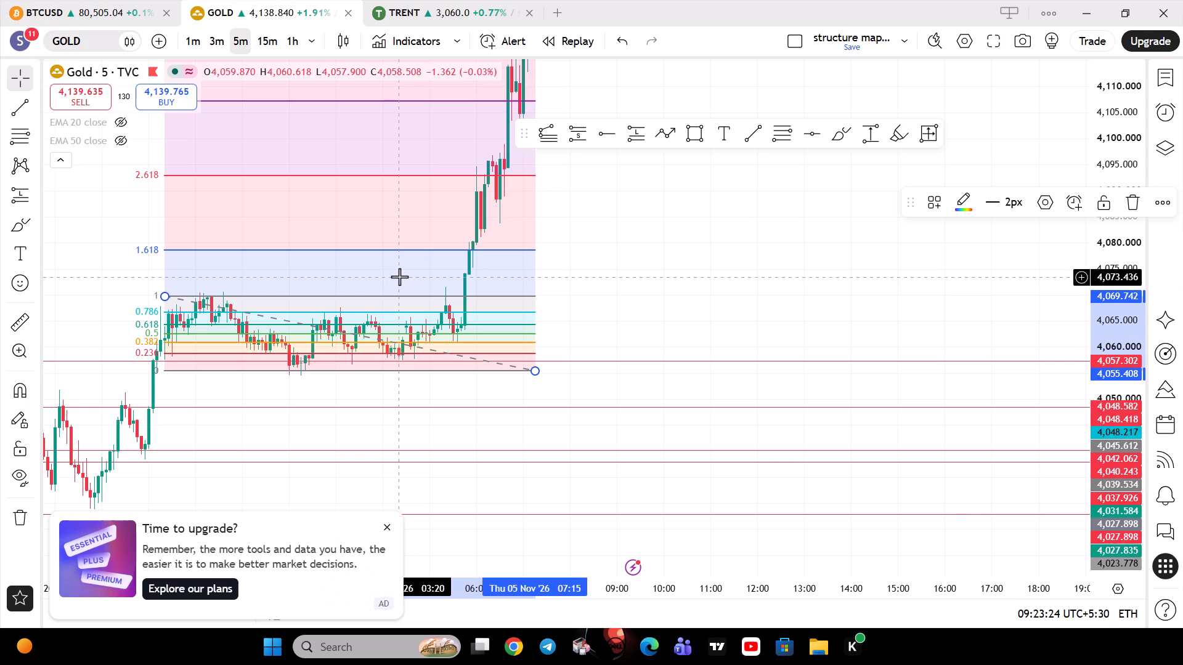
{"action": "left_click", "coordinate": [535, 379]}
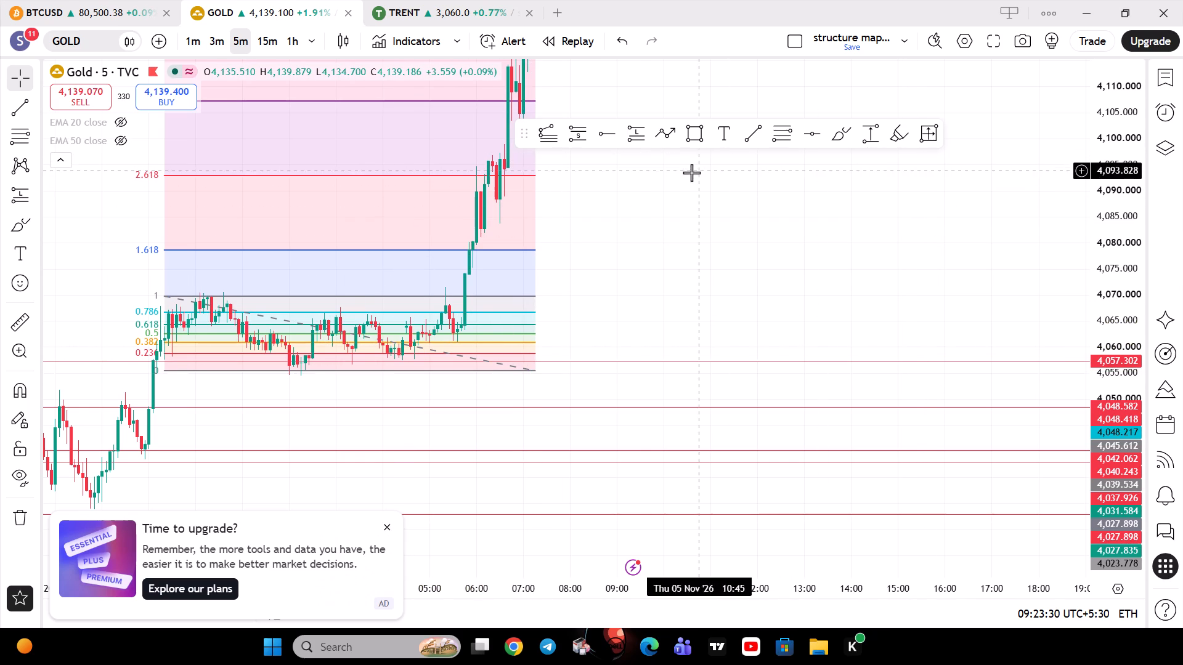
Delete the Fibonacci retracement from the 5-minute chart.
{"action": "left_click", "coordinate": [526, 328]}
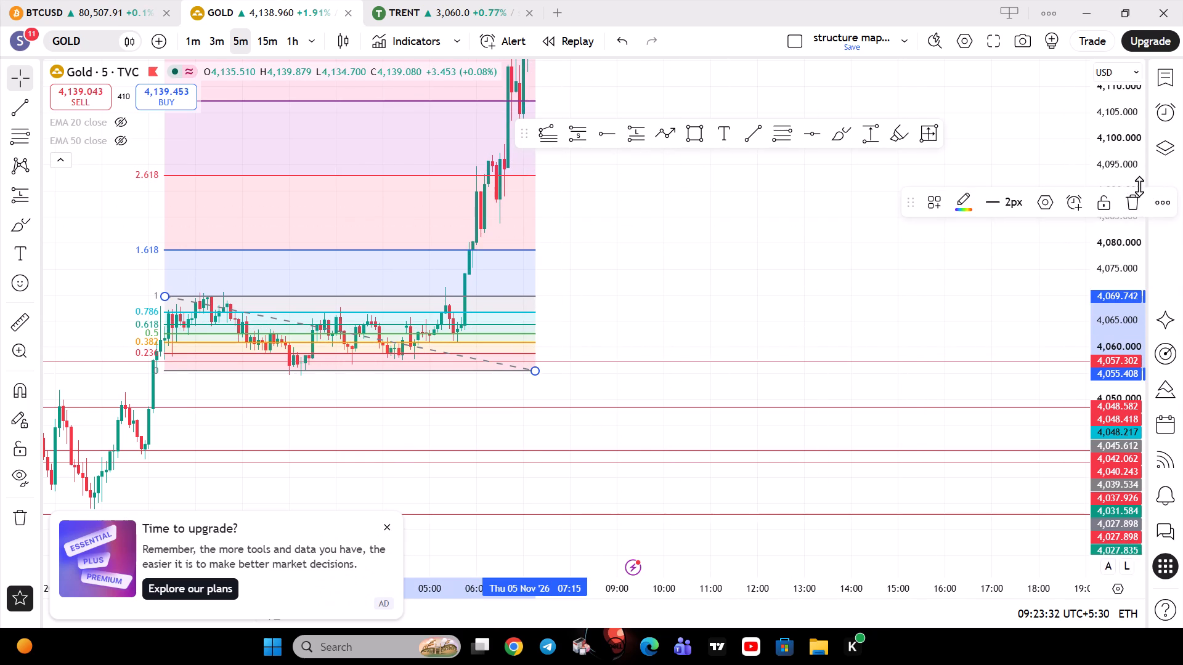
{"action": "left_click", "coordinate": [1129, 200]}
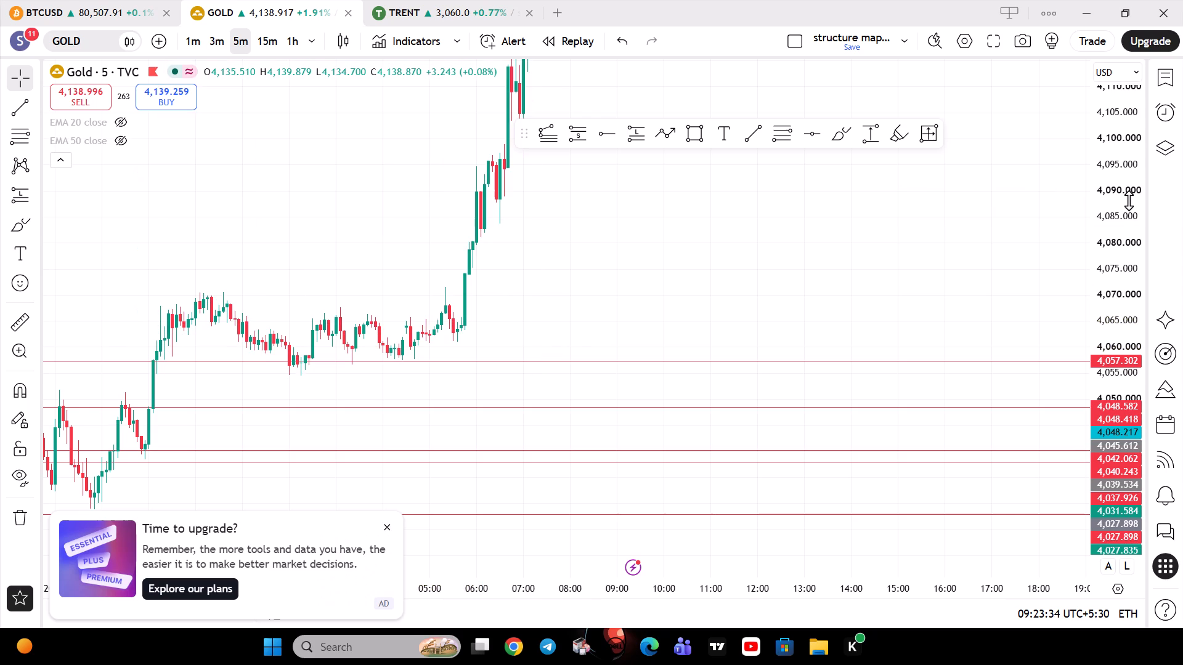
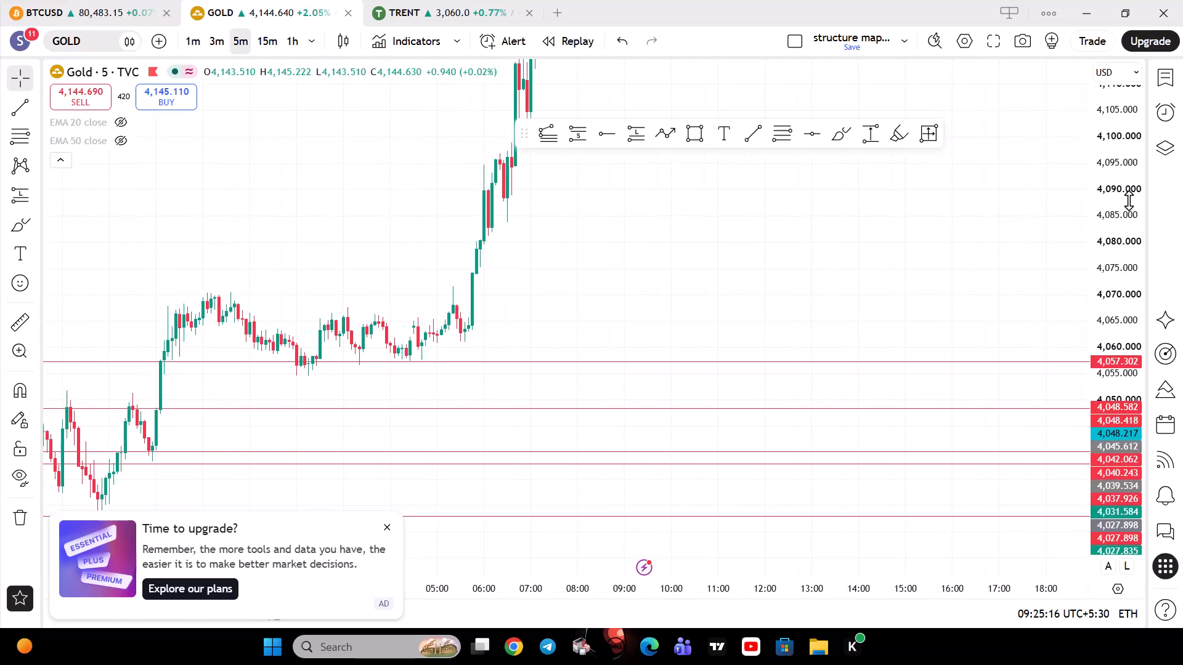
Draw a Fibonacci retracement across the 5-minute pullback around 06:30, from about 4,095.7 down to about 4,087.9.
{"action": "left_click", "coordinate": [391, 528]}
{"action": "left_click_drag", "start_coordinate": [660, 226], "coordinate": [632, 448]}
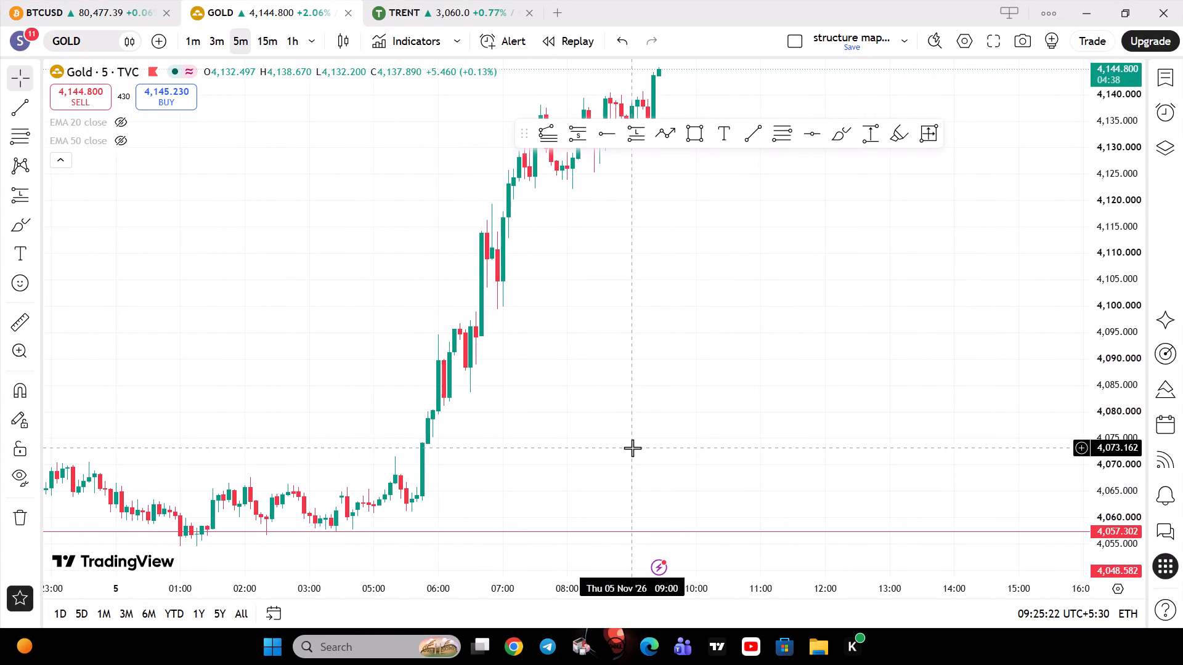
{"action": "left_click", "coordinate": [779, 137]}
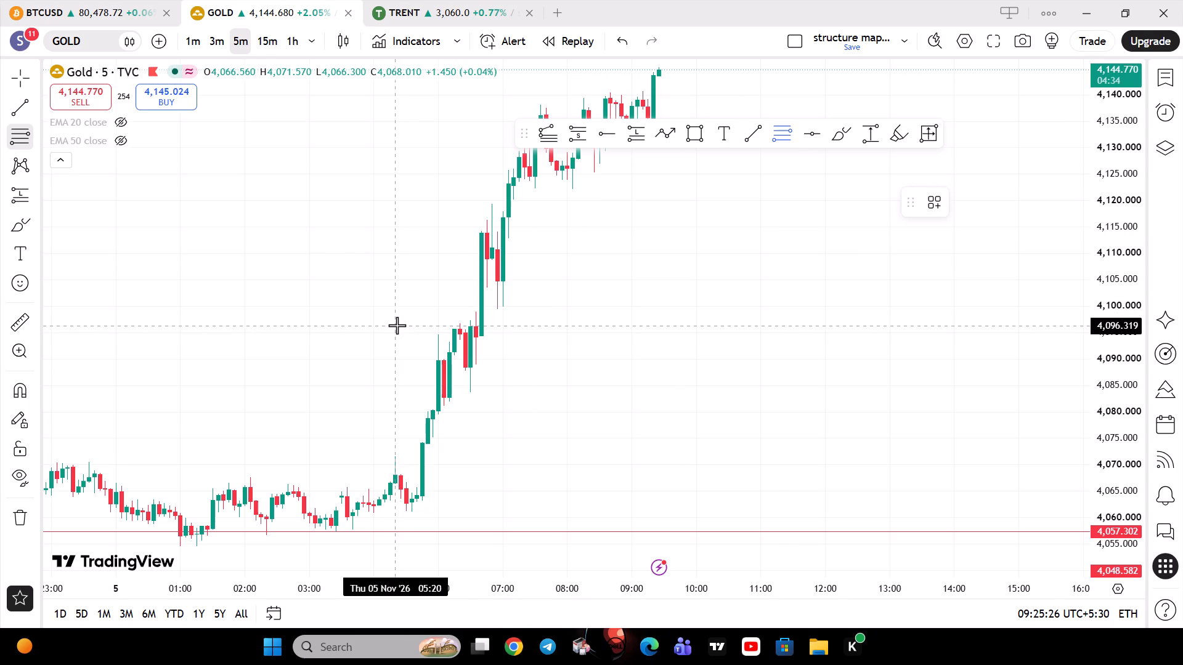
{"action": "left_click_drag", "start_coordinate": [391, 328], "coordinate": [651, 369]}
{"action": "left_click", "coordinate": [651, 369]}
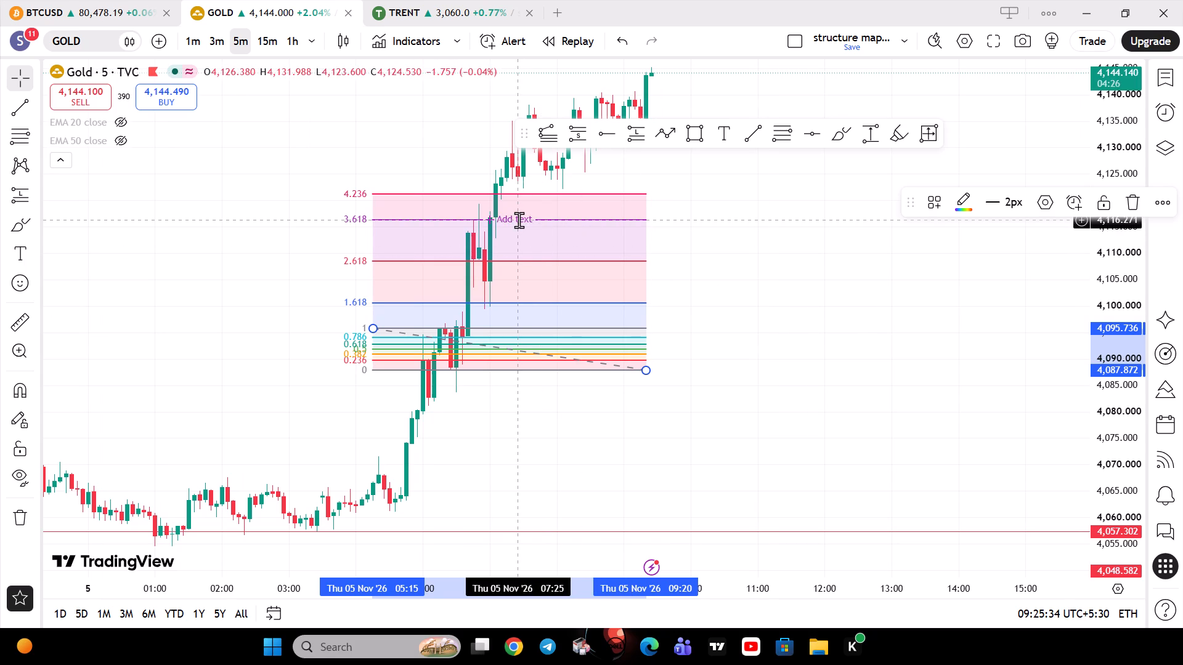
Switch to the 1-minute chart and examine the price swings inside the Fibonacci retracement between about 05:30 and 07:00.
{"action": "left_click", "coordinate": [198, 45]}
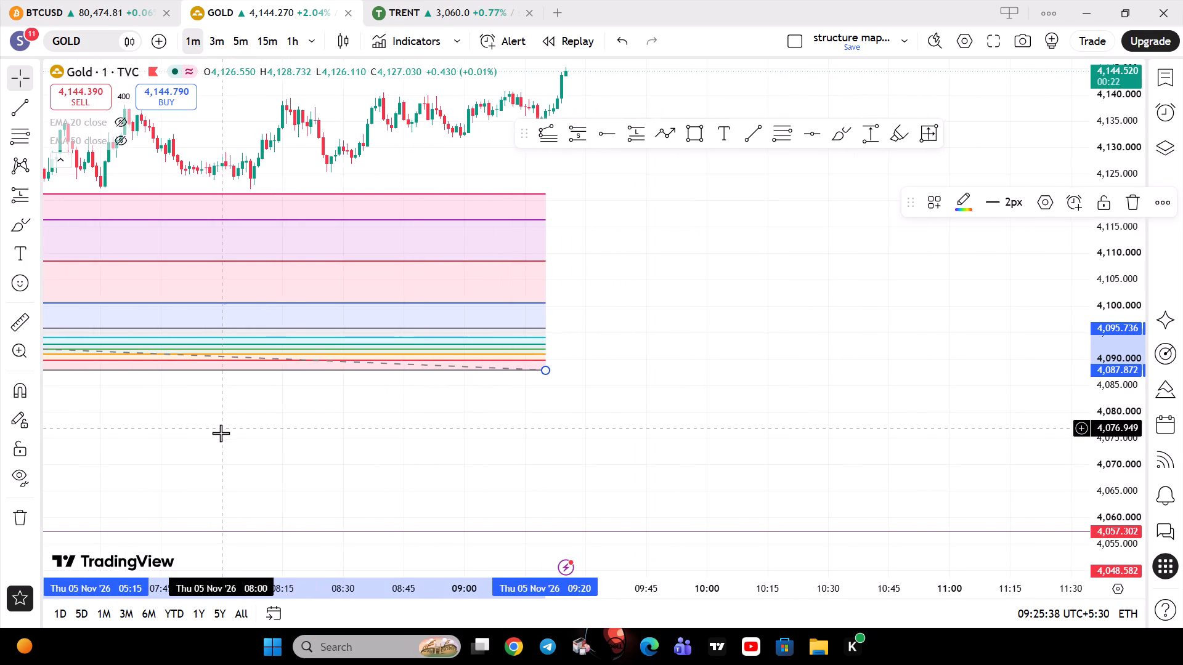
{"action": "left_click_drag", "start_coordinate": [221, 433], "coordinate": [788, 385]}
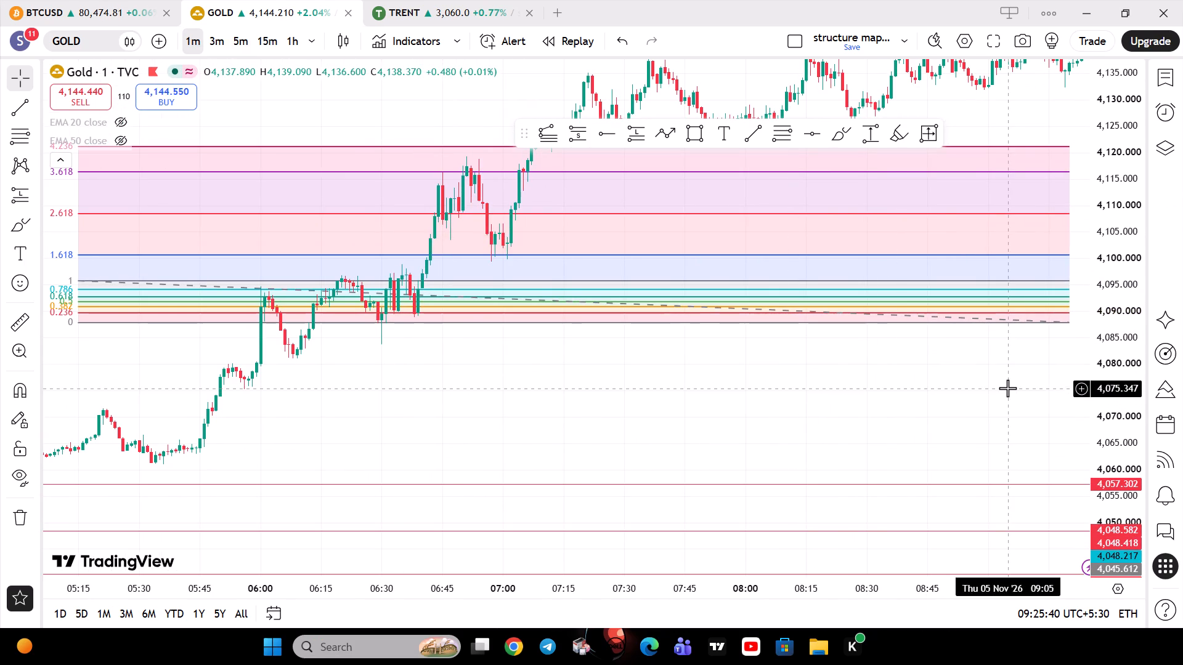
{"action": "left_click_drag", "start_coordinate": [1126, 441], "coordinate": [1116, 301]}
{"action": "left_click_drag", "start_coordinate": [670, 371], "coordinate": [667, 426]}
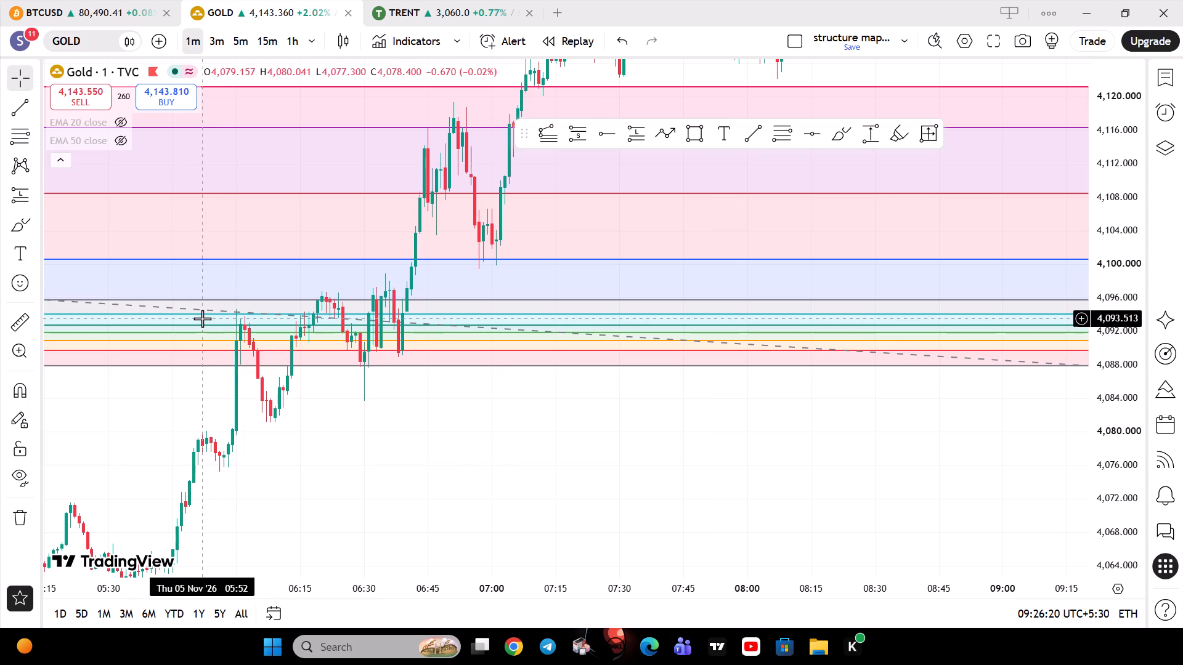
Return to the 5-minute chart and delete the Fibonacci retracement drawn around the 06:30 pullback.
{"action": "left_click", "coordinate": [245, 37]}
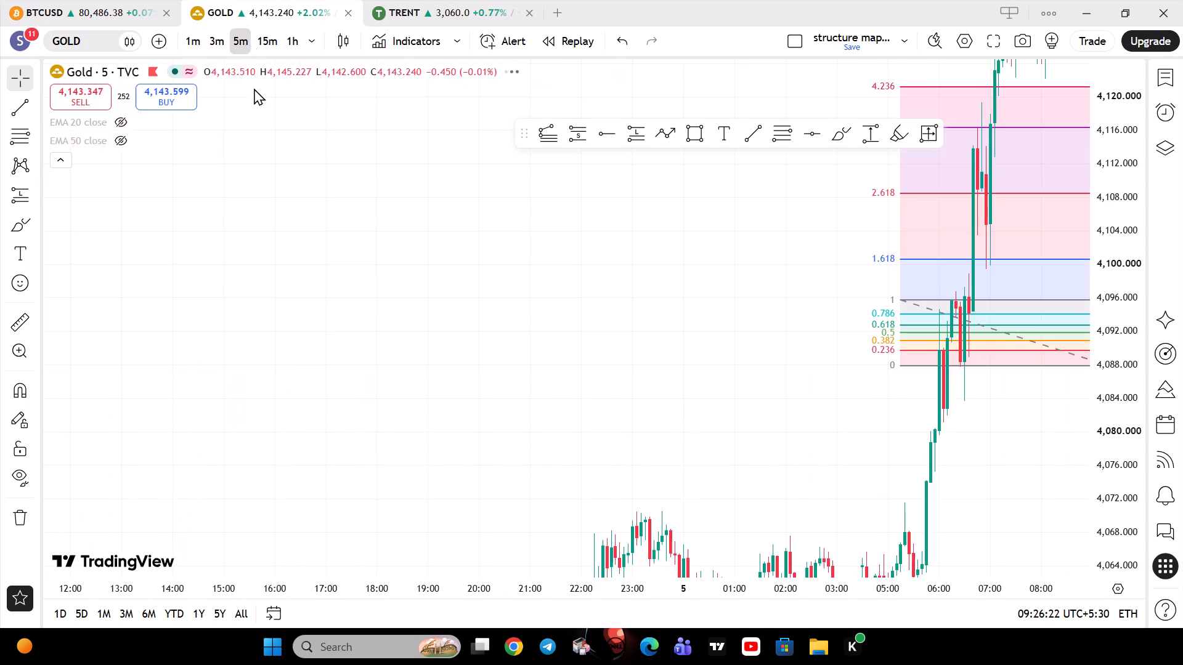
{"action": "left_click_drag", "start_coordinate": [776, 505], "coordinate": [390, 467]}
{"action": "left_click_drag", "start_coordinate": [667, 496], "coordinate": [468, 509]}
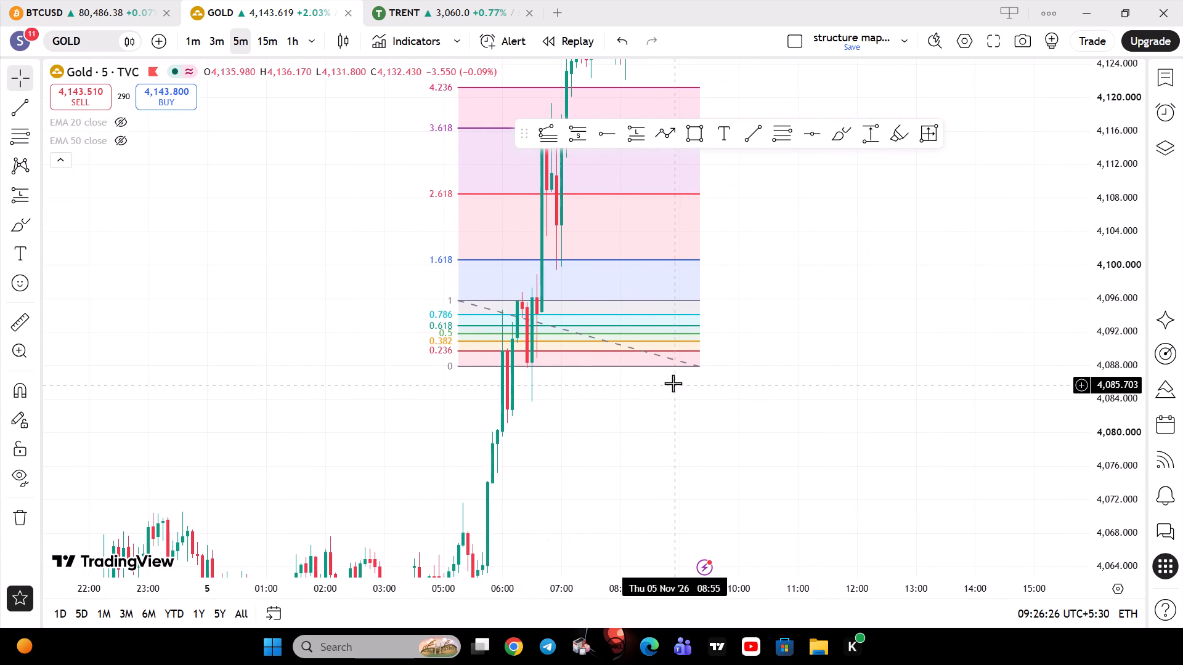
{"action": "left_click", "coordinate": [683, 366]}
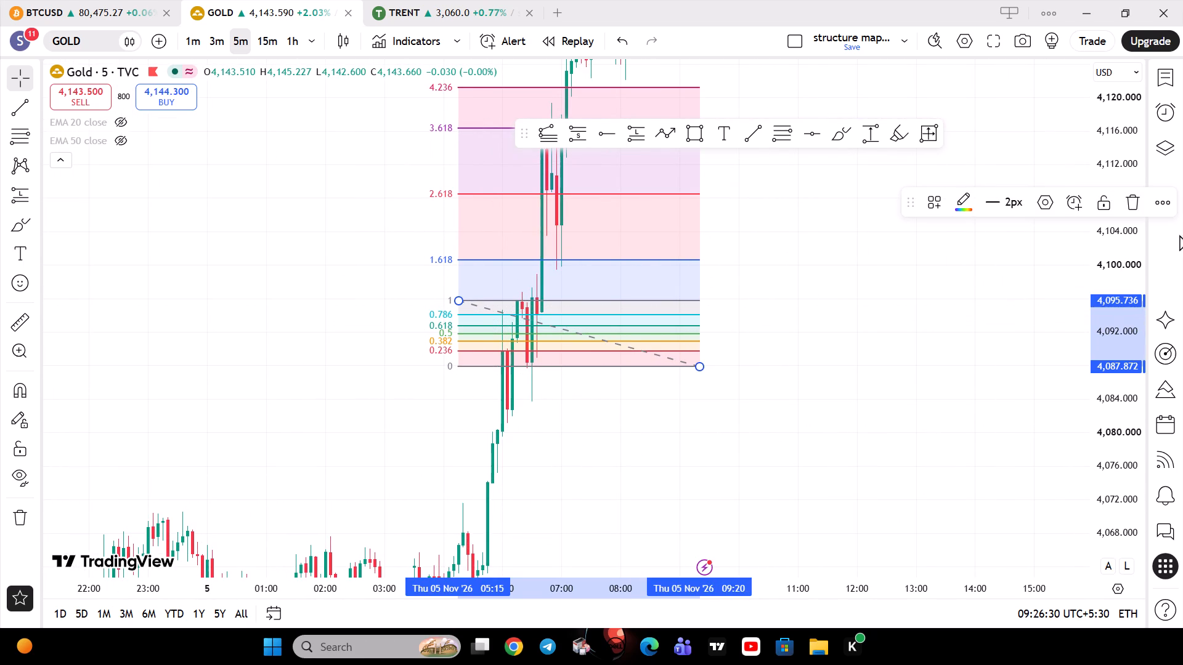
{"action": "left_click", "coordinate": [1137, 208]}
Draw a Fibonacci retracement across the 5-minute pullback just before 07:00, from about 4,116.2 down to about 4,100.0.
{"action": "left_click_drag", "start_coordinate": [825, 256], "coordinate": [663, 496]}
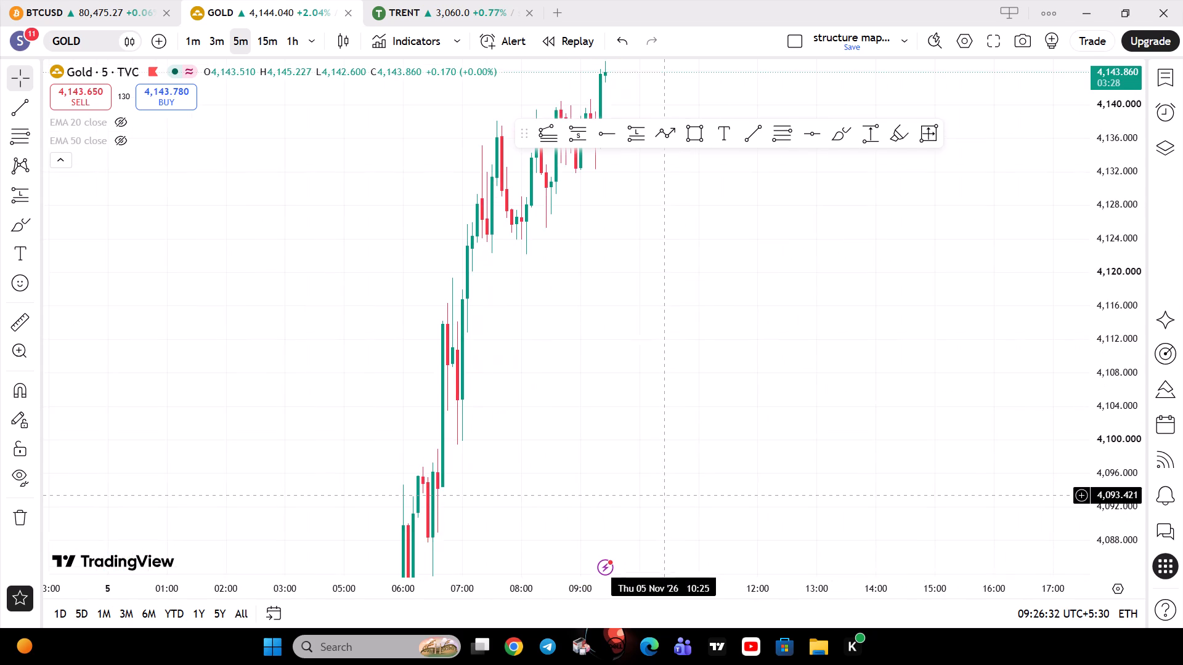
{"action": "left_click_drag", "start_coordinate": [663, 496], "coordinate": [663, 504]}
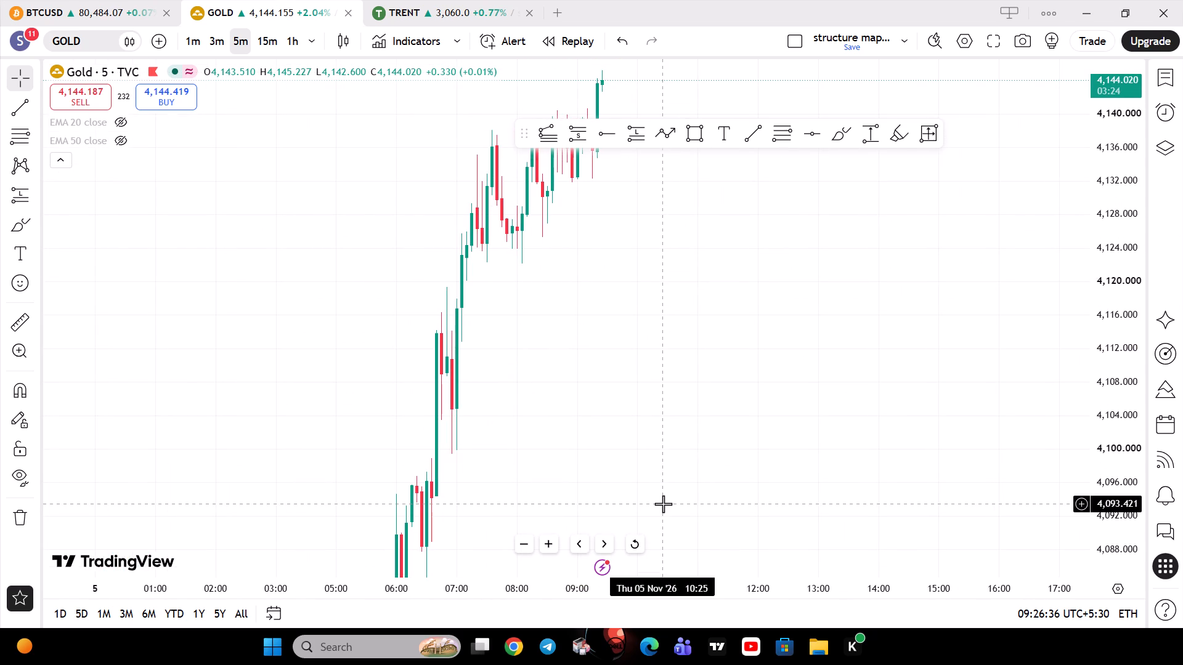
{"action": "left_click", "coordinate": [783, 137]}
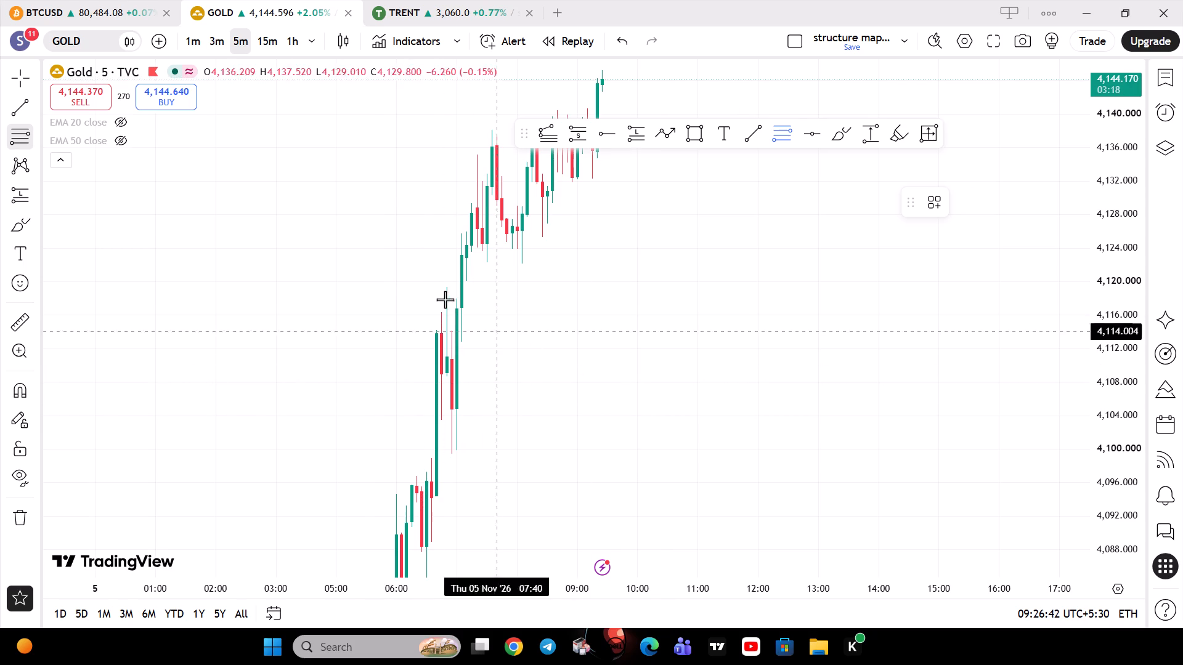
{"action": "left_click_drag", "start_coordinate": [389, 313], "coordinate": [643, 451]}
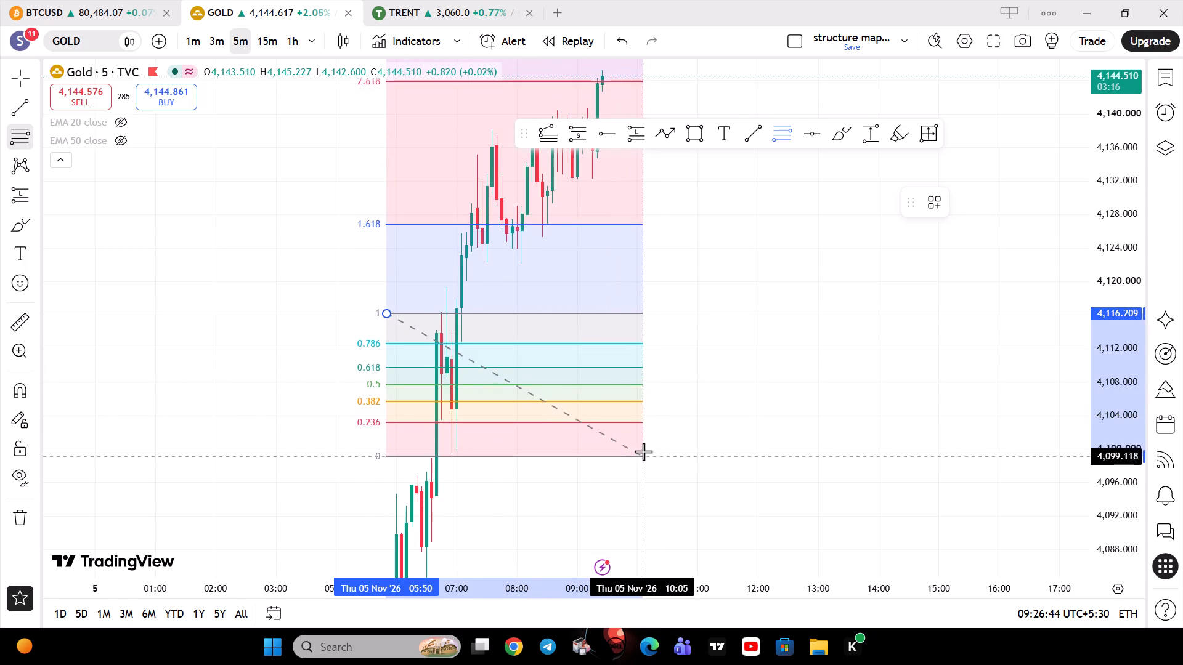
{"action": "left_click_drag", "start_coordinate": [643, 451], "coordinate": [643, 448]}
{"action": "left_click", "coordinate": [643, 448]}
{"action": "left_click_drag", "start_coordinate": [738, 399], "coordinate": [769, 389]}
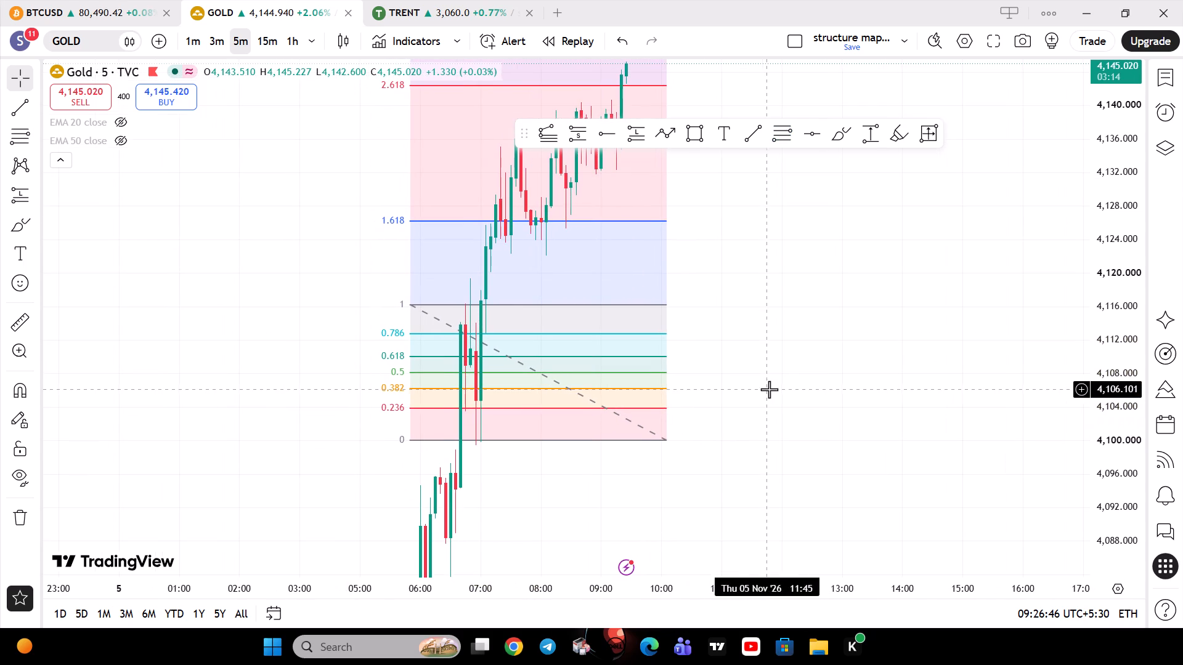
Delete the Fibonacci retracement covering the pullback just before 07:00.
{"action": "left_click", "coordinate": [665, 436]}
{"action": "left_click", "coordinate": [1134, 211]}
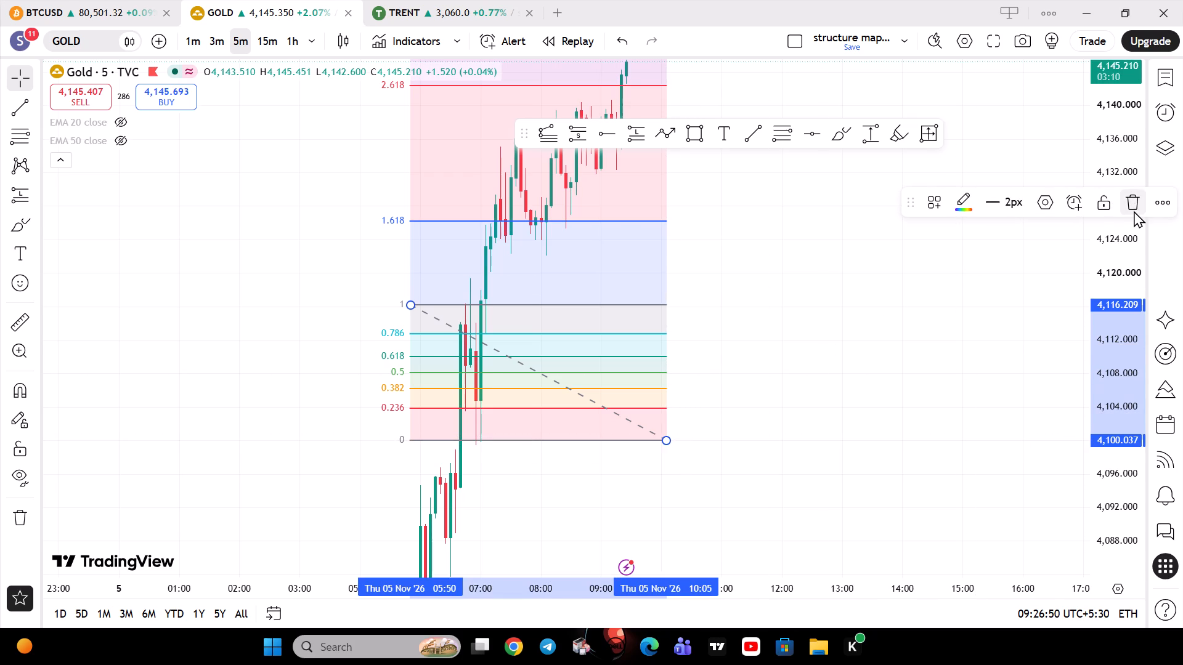
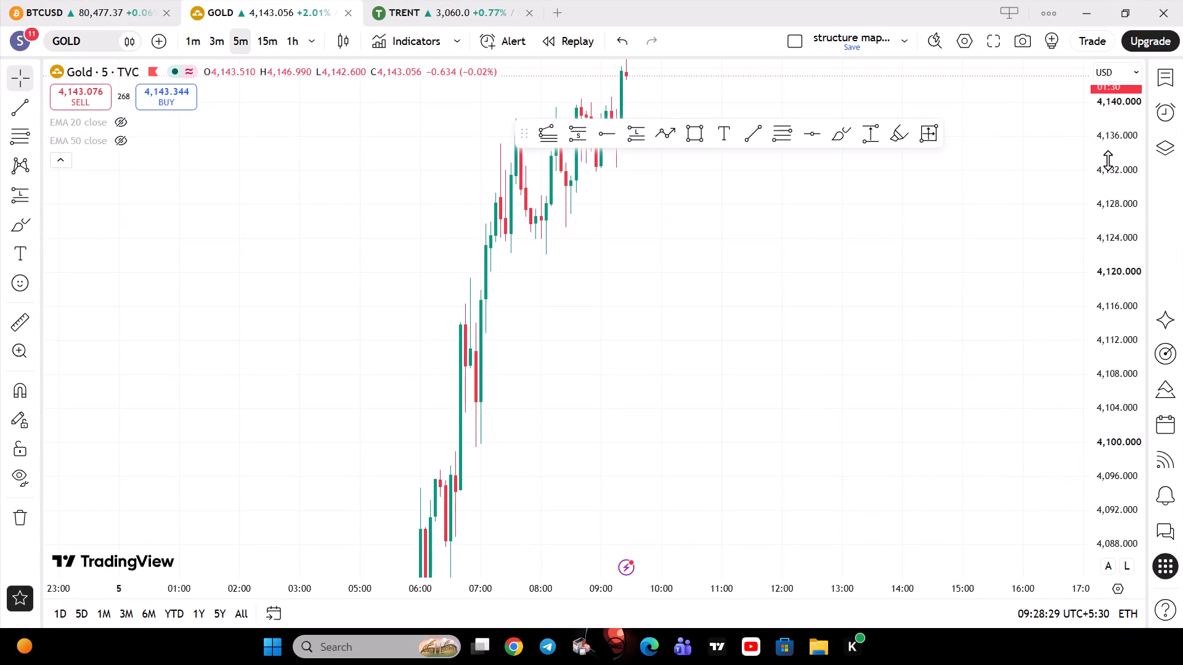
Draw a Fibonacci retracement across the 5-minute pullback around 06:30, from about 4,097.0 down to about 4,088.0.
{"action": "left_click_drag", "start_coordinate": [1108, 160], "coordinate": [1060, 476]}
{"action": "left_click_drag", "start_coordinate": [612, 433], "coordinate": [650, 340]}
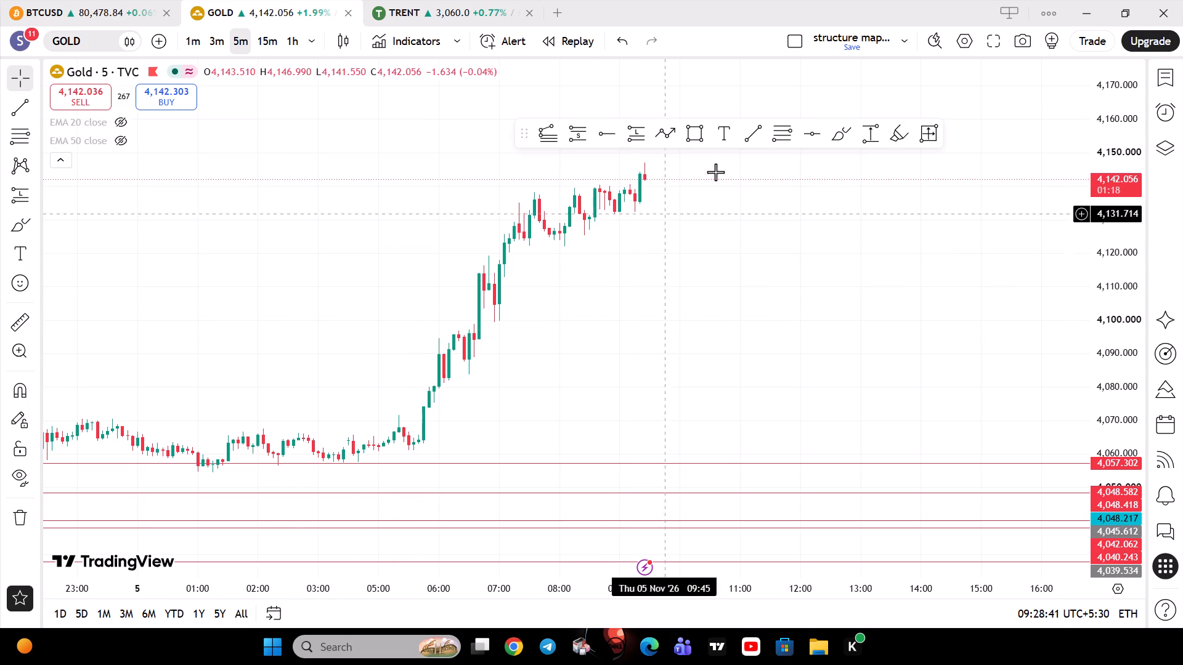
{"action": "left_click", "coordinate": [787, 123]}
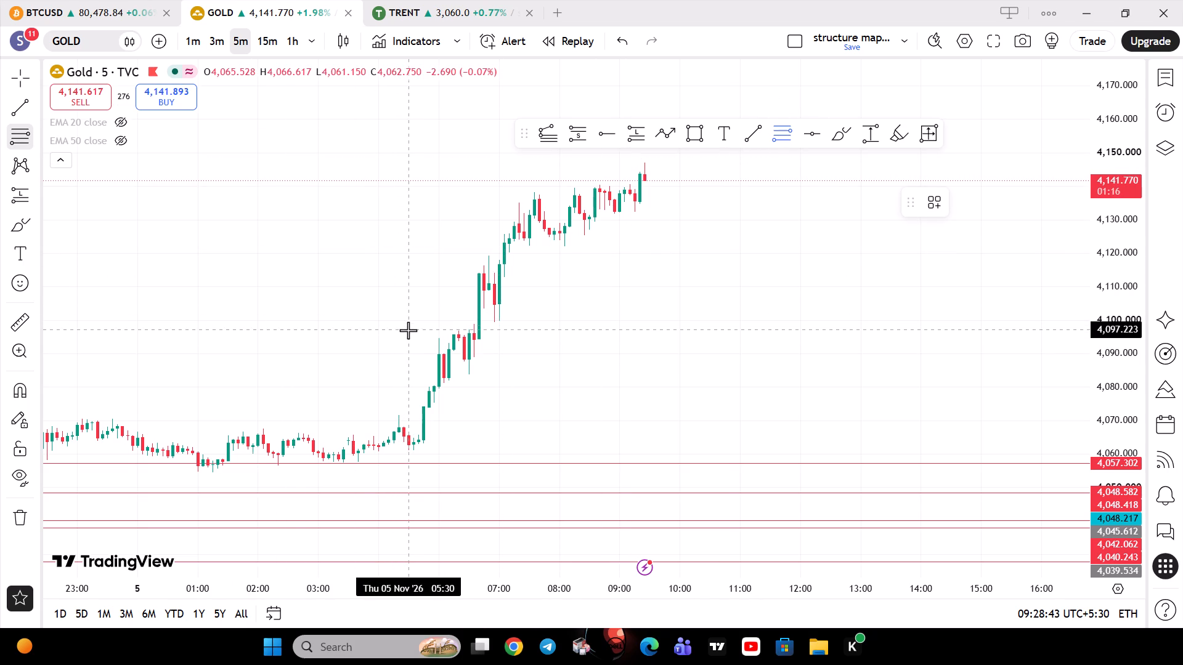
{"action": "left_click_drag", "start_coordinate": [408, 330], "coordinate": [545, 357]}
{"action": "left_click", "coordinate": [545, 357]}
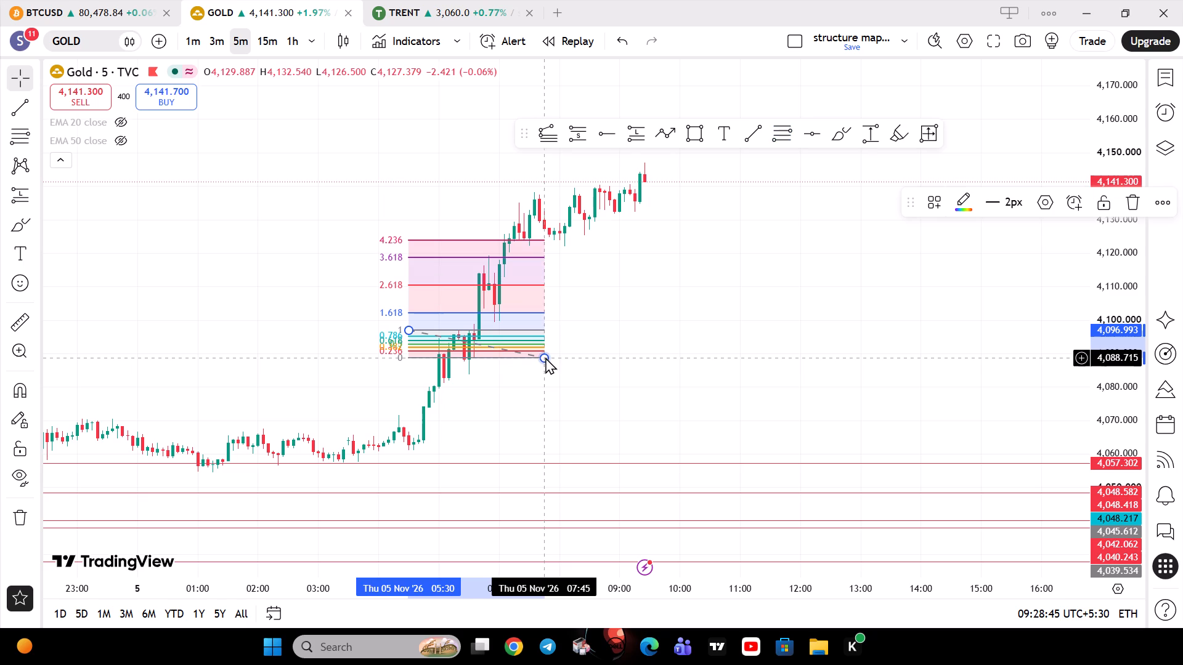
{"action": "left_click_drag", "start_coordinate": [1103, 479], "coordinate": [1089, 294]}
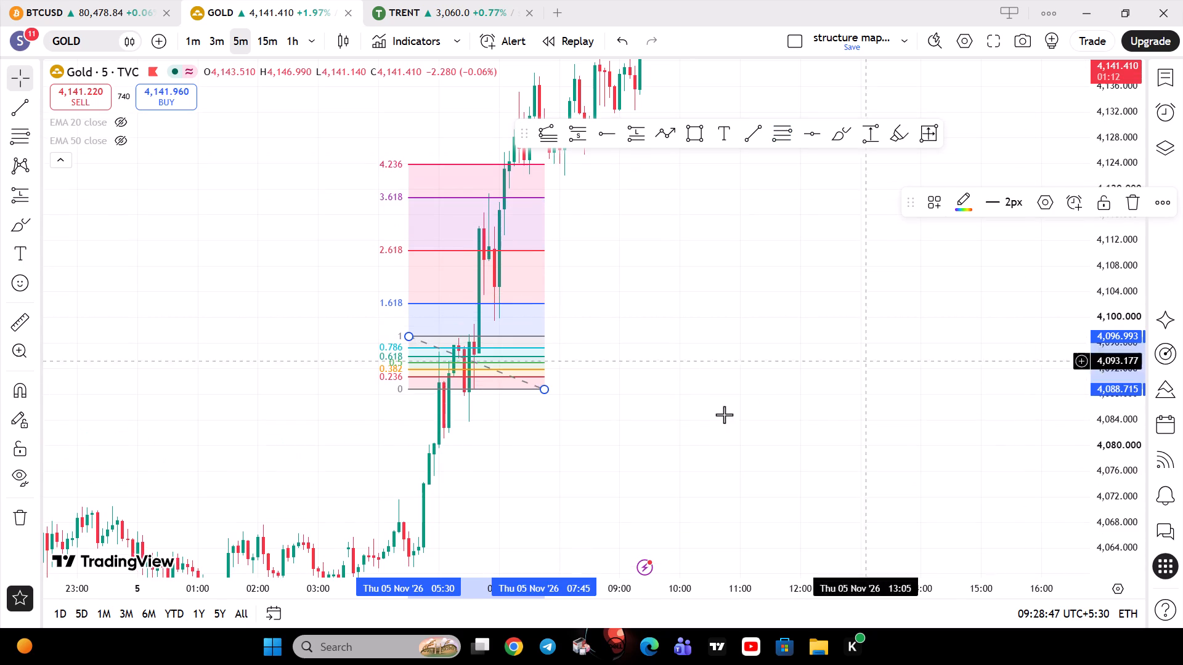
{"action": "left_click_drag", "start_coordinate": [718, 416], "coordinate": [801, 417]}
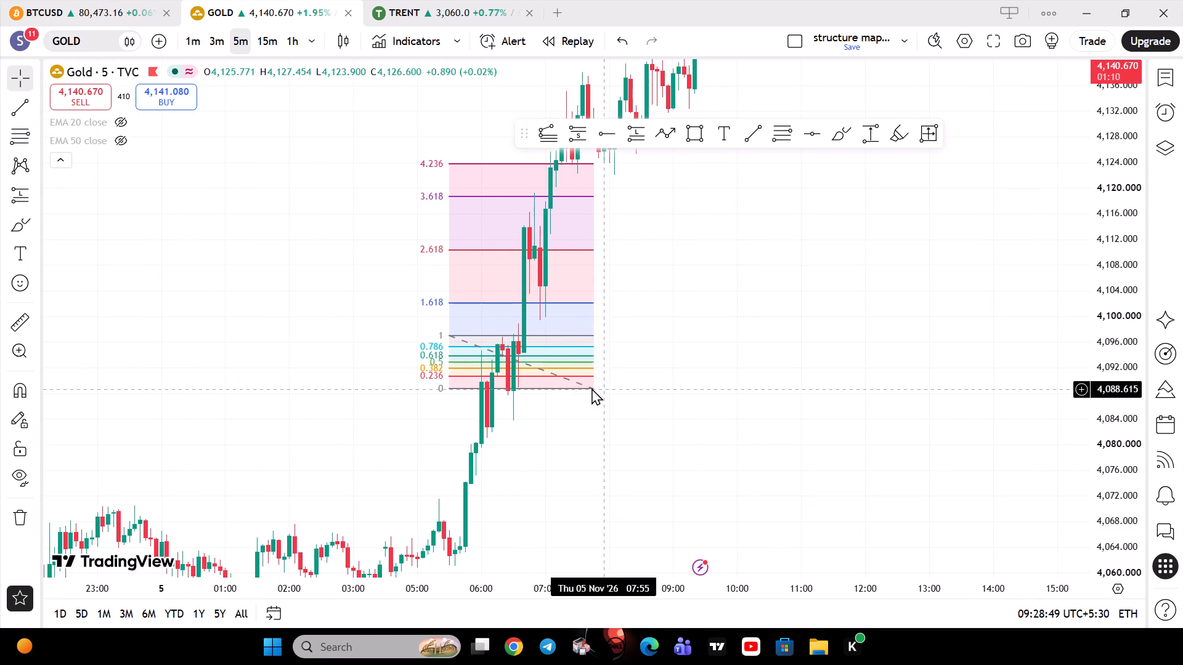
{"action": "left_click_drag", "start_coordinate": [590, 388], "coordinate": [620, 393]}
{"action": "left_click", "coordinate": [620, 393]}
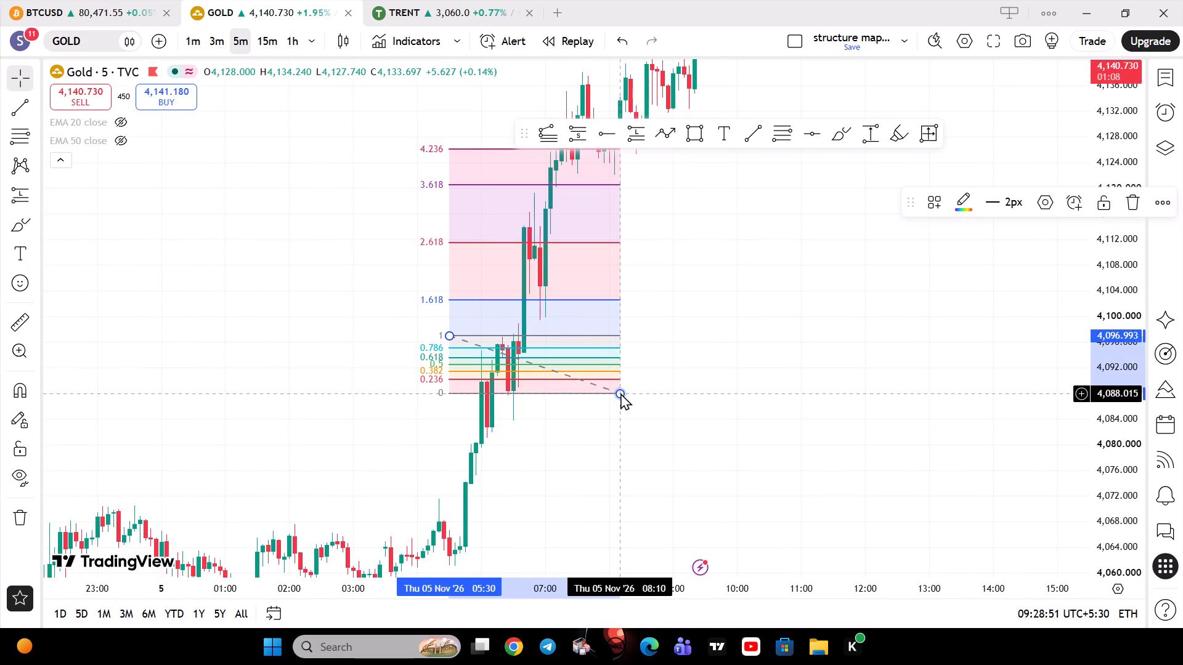
Switch to the 1-minute chart and examine the price swings inside the Fibonacci retracement between about 06:00 and 07:00.
{"action": "left_click", "coordinate": [200, 41]}
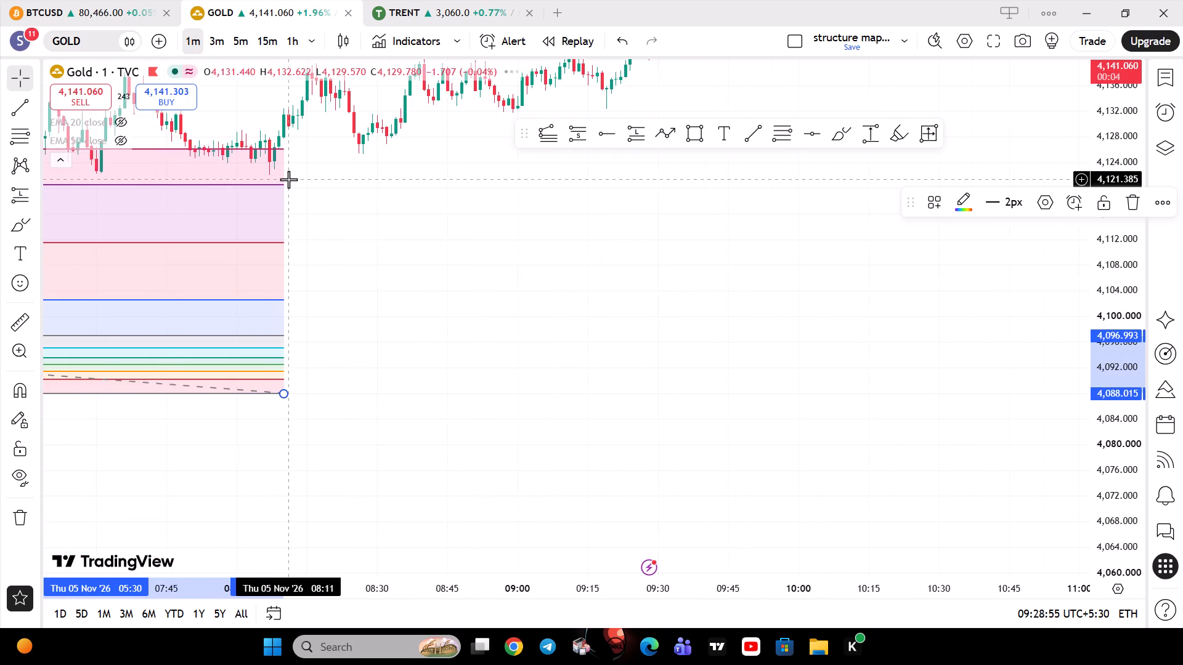
{"action": "left_click_drag", "start_coordinate": [283, 467], "coordinate": [904, 395]}
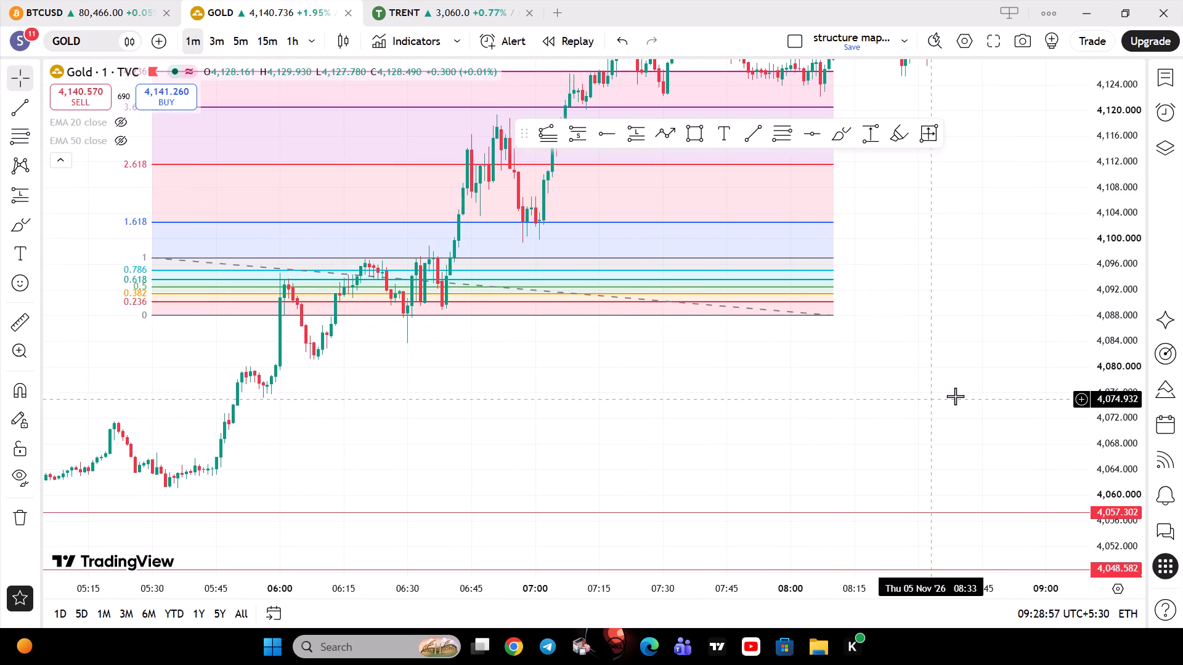
{"action": "left_click_drag", "start_coordinate": [1105, 467], "coordinate": [1090, 357]}
{"action": "left_click_drag", "start_coordinate": [1020, 324], "coordinate": [1000, 390]}
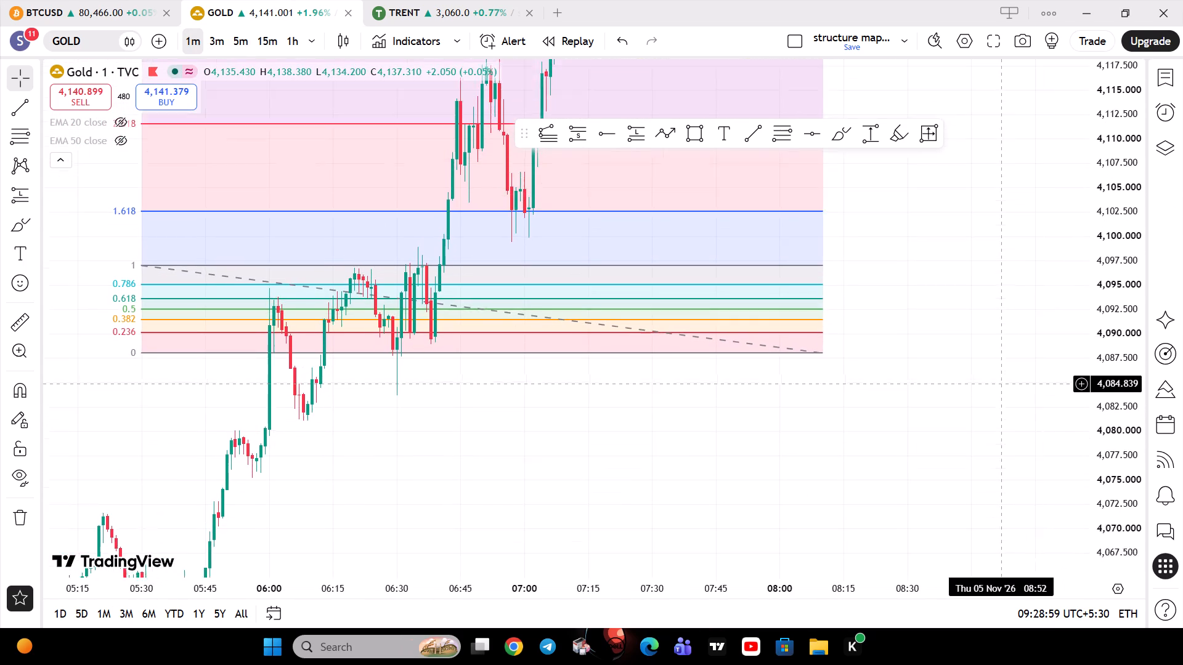
{"action": "left_click_drag", "start_coordinate": [1000, 390], "coordinate": [1012, 417]}
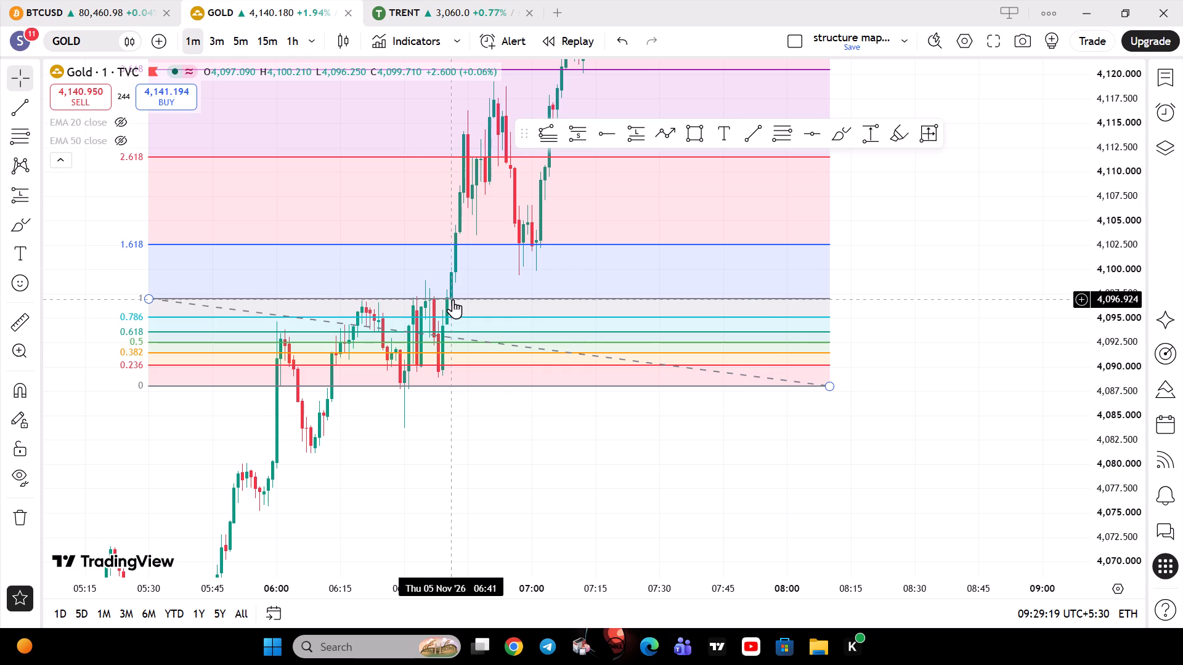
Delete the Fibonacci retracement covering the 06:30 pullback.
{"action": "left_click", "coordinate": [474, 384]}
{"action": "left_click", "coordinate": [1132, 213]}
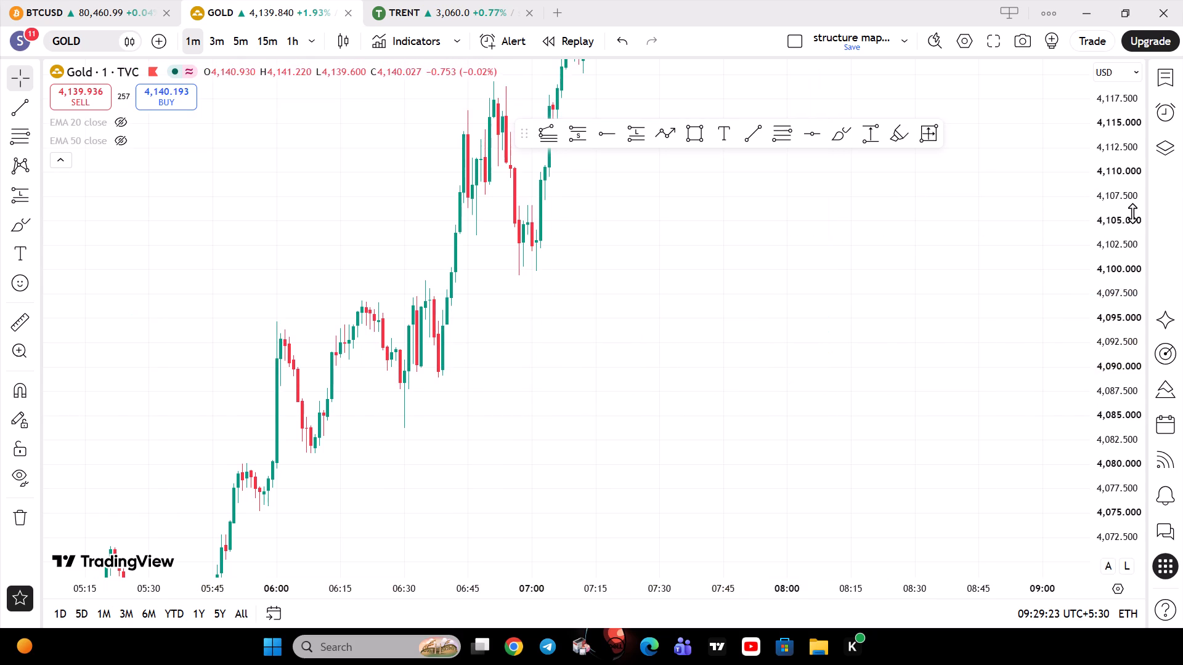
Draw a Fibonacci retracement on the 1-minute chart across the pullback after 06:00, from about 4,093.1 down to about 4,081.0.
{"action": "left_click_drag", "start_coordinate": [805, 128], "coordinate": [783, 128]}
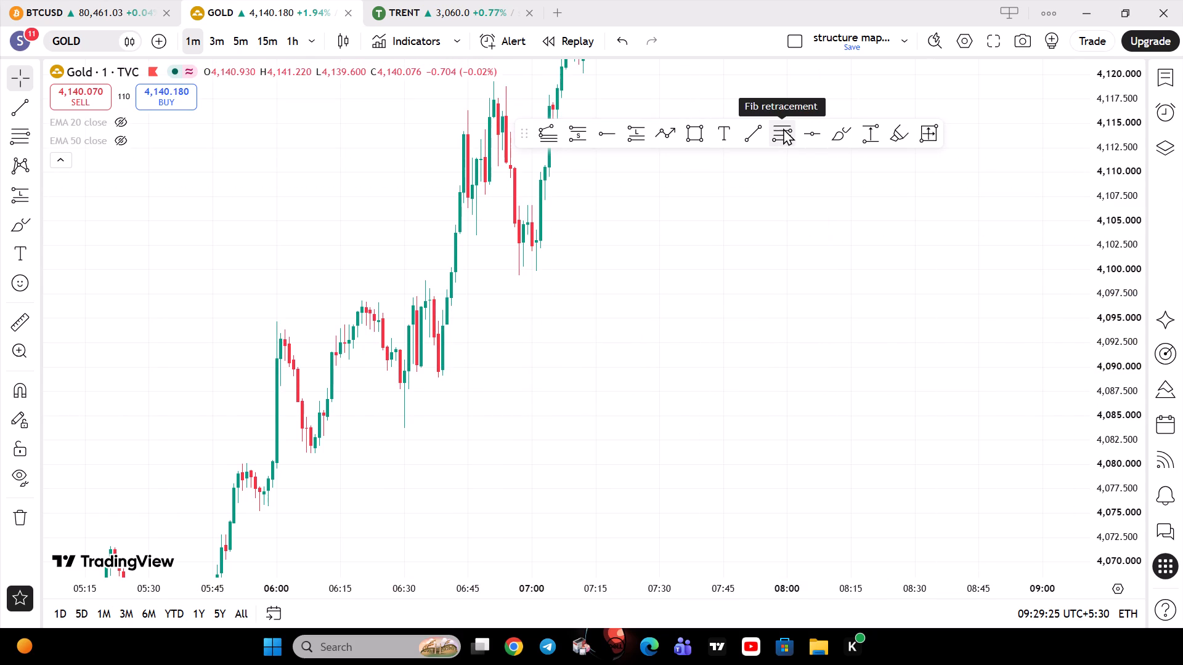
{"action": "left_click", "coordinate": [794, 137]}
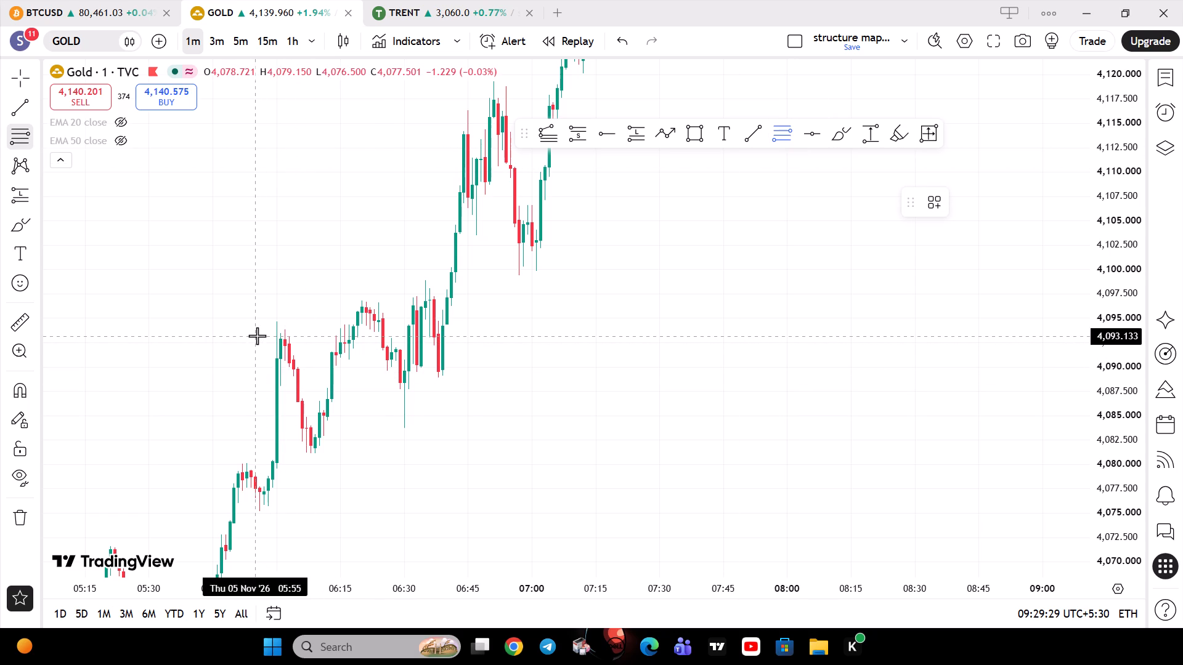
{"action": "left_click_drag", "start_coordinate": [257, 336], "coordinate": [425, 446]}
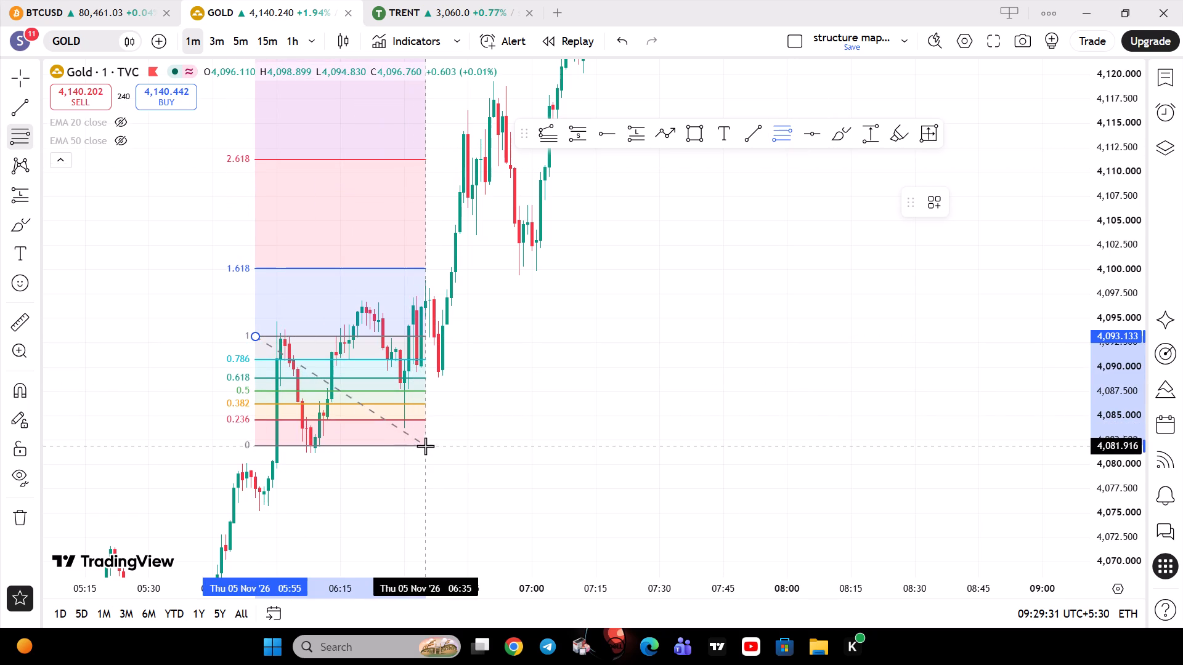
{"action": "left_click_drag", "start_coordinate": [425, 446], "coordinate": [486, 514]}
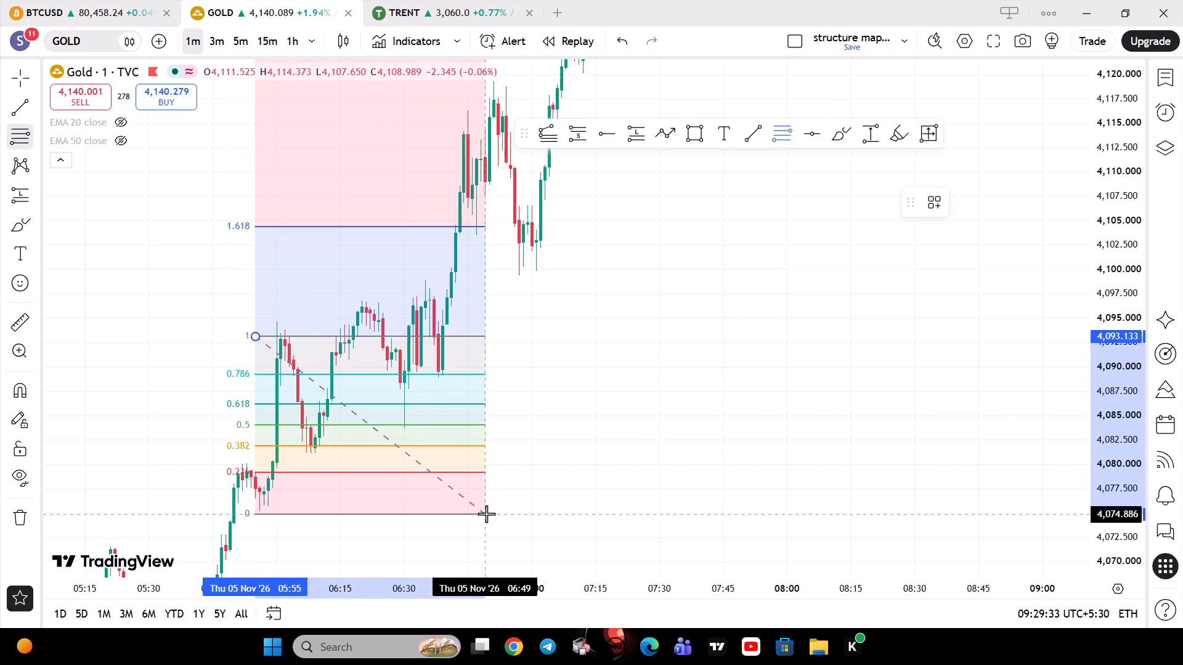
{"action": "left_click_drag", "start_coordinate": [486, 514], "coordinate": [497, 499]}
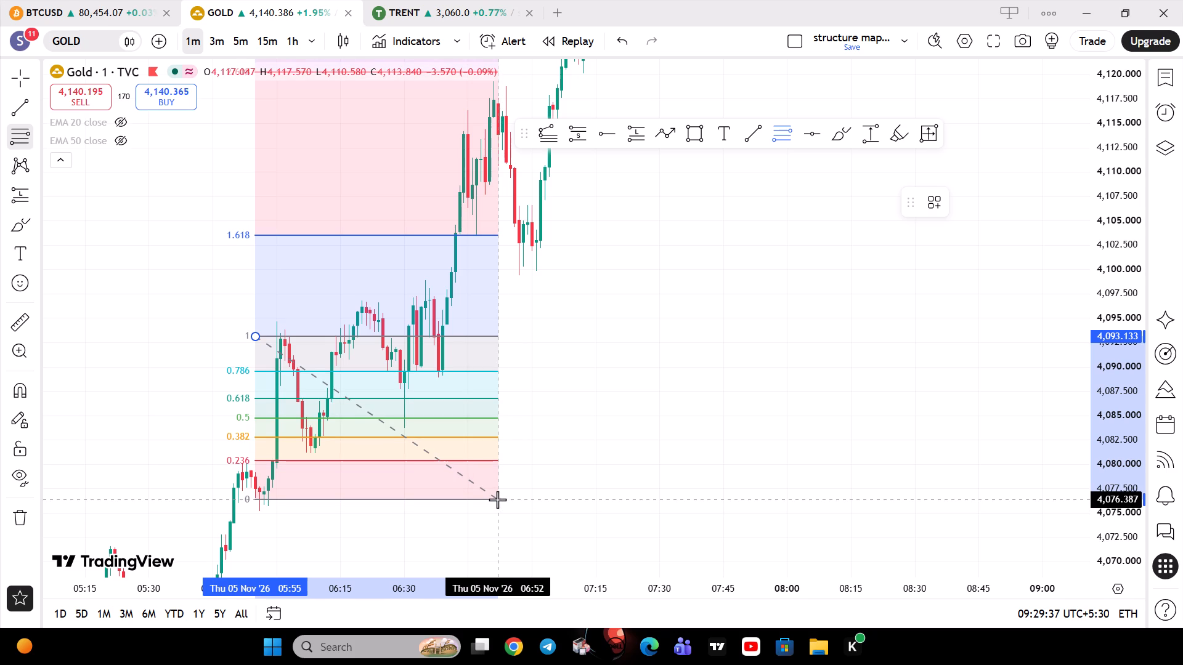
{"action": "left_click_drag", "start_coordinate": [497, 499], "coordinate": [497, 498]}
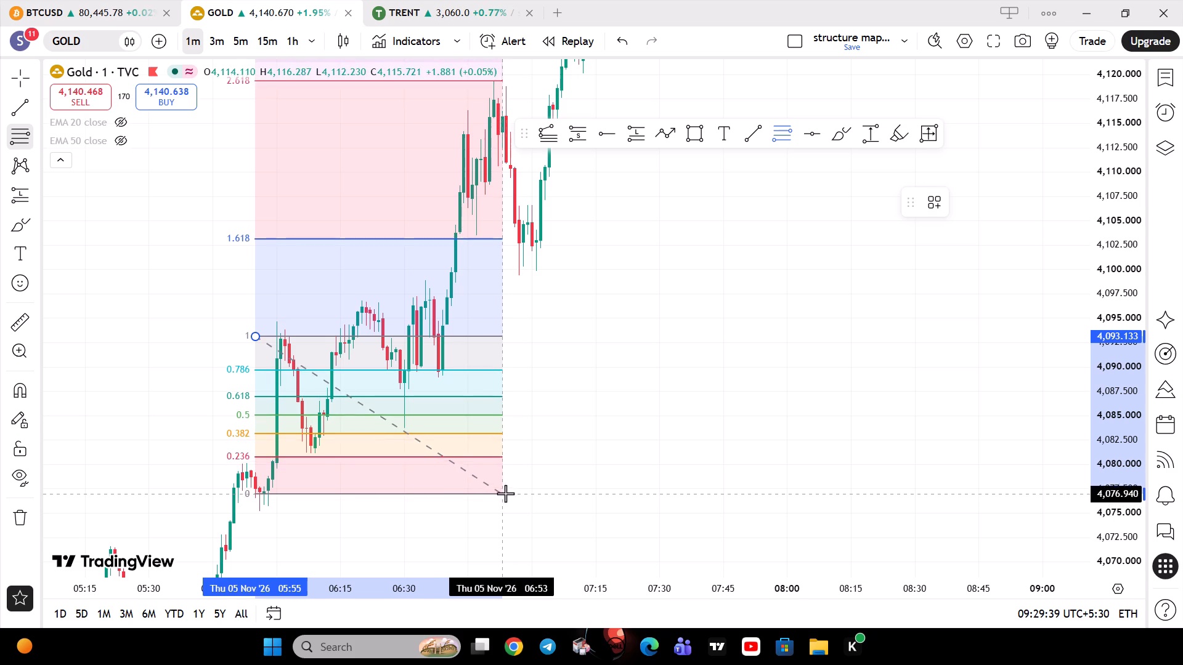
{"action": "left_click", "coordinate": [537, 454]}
Measure the price move above the retracement's 1 level, from about 4,093.3 at 06:19 to about 4,096.7 at 06:34.
{"action": "left_click_drag", "start_coordinate": [596, 417], "coordinate": [634, 440]}
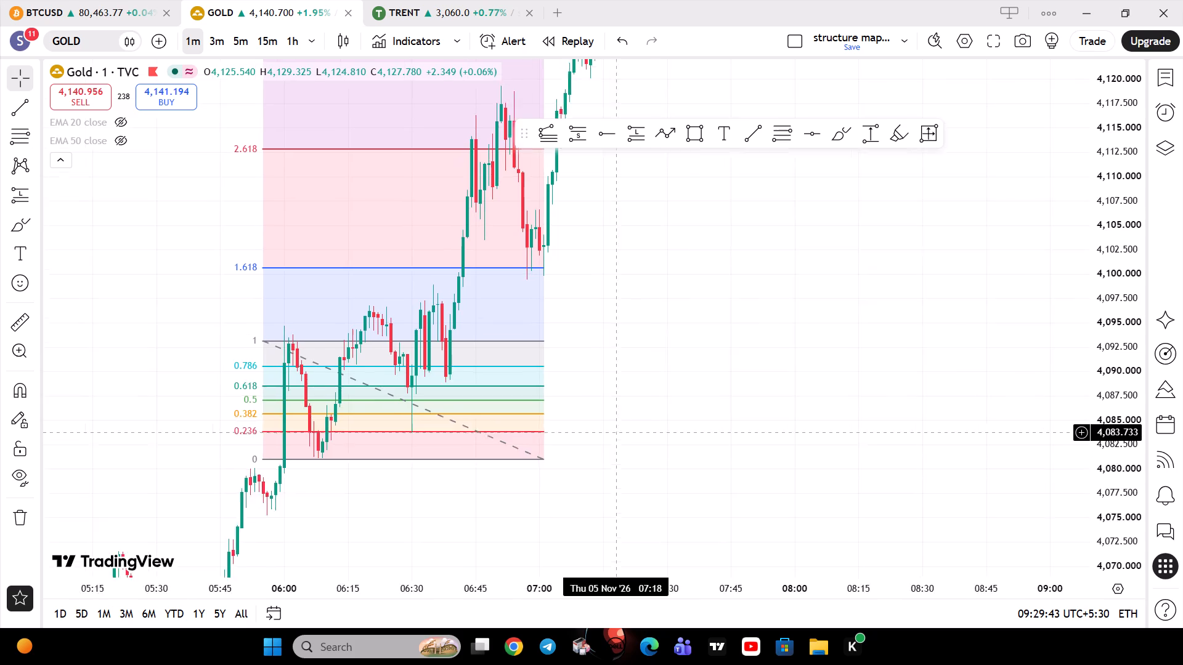
{"action": "left_click_drag", "start_coordinate": [634, 440], "coordinate": [650, 446]}
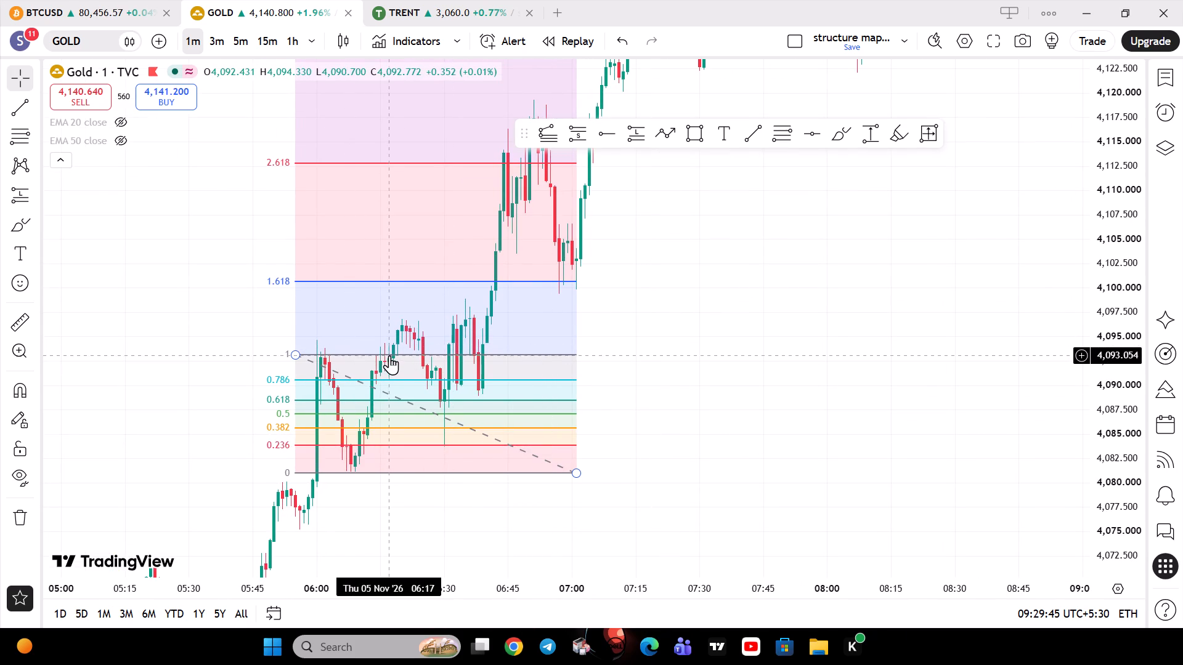
{"action": "left_click", "coordinate": [31, 321]}
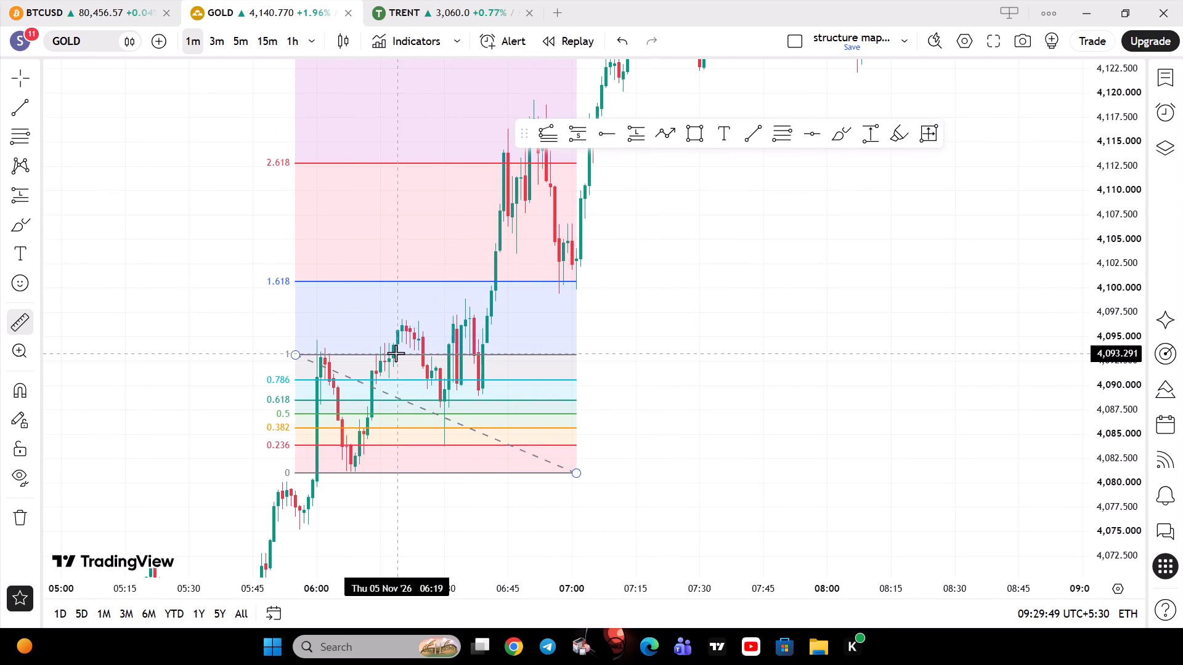
{"action": "left_click", "coordinate": [396, 353]}
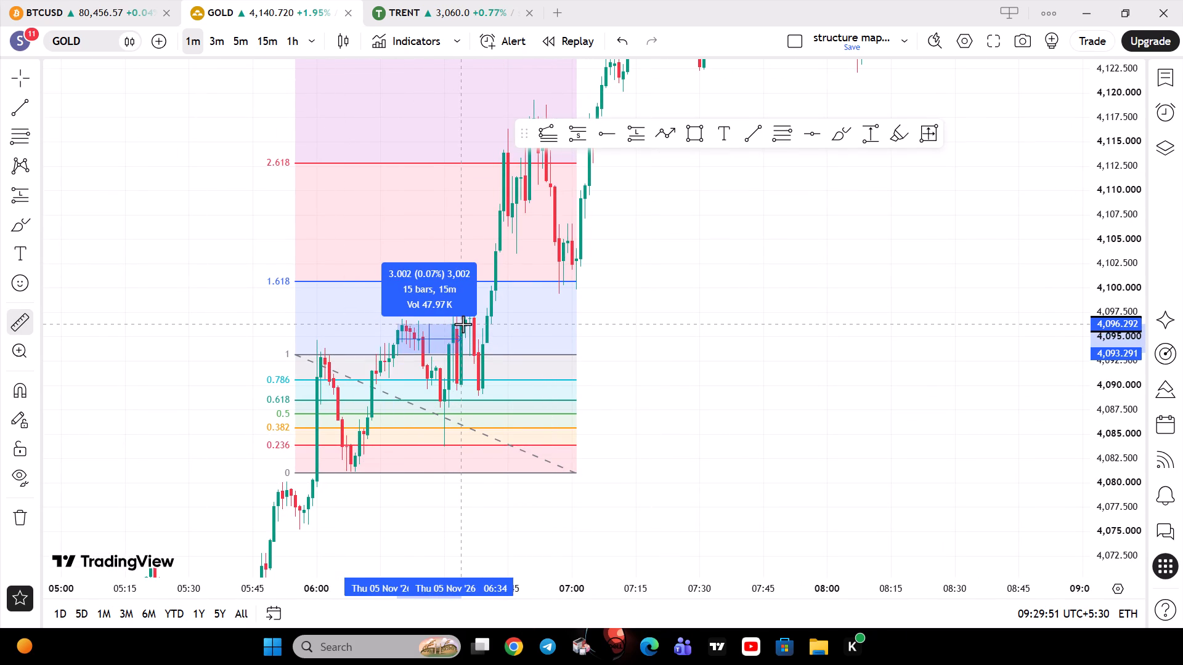
{"action": "left_click", "coordinate": [463, 320]}
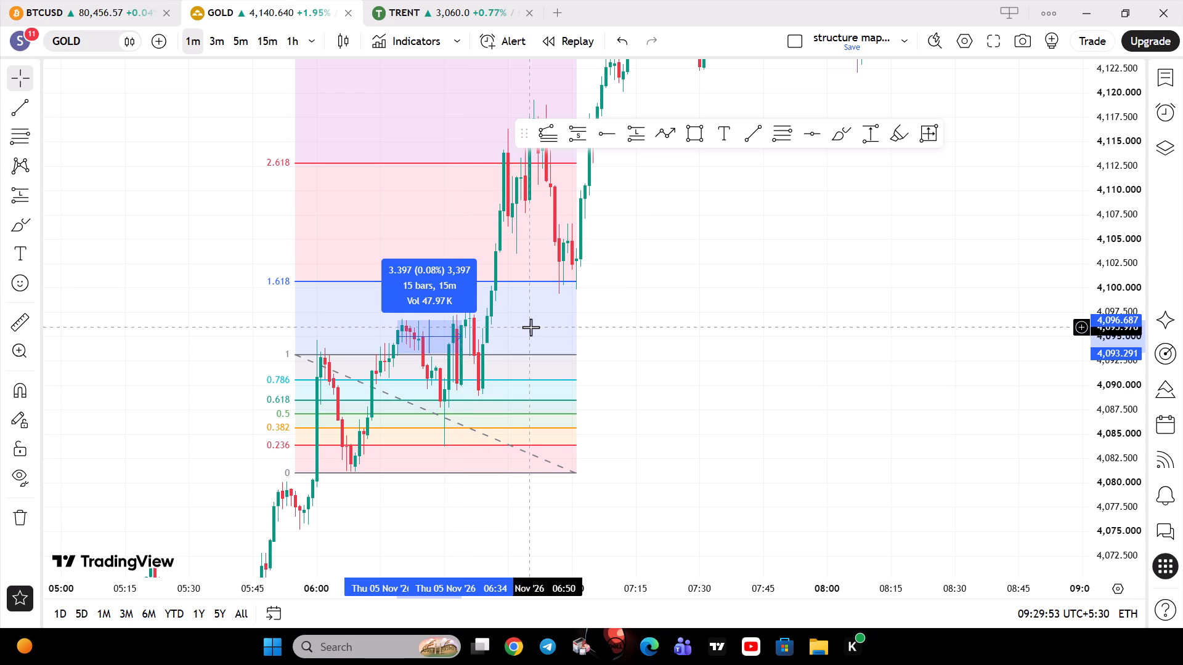
{"action": "left_click", "coordinate": [531, 327]}
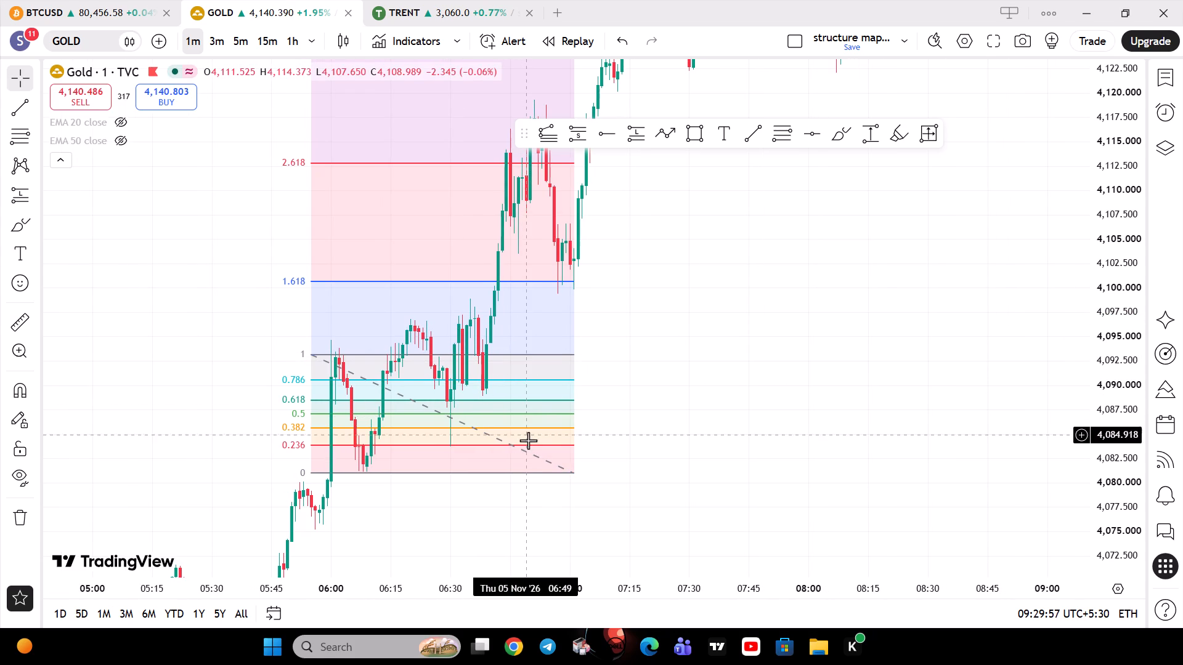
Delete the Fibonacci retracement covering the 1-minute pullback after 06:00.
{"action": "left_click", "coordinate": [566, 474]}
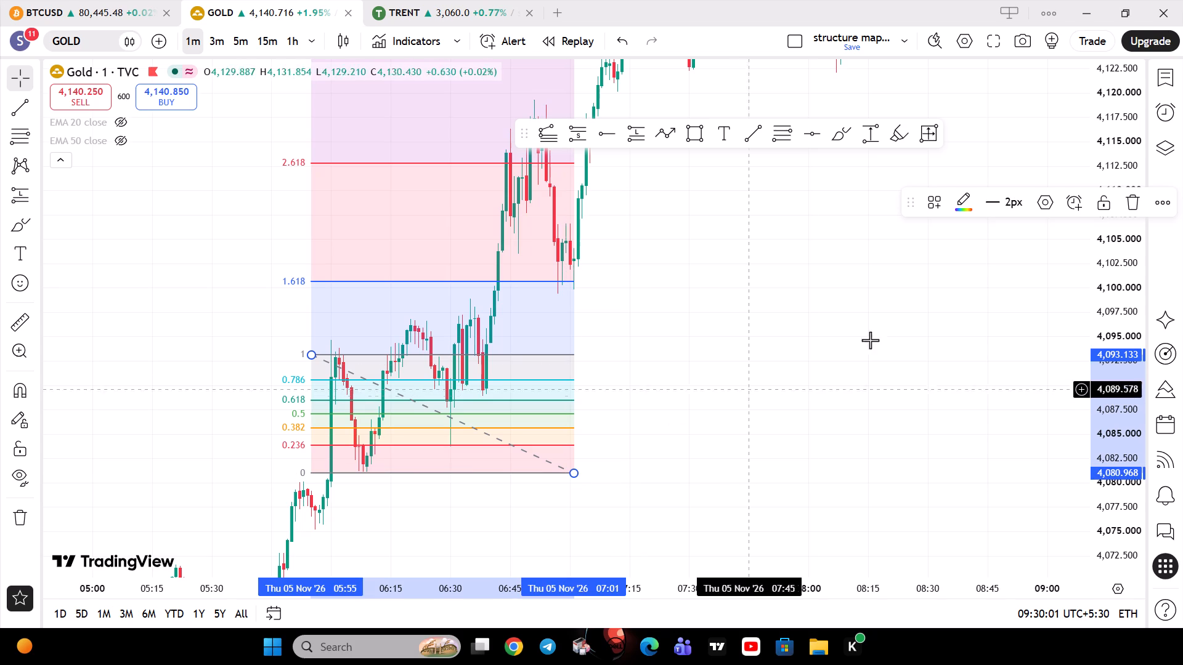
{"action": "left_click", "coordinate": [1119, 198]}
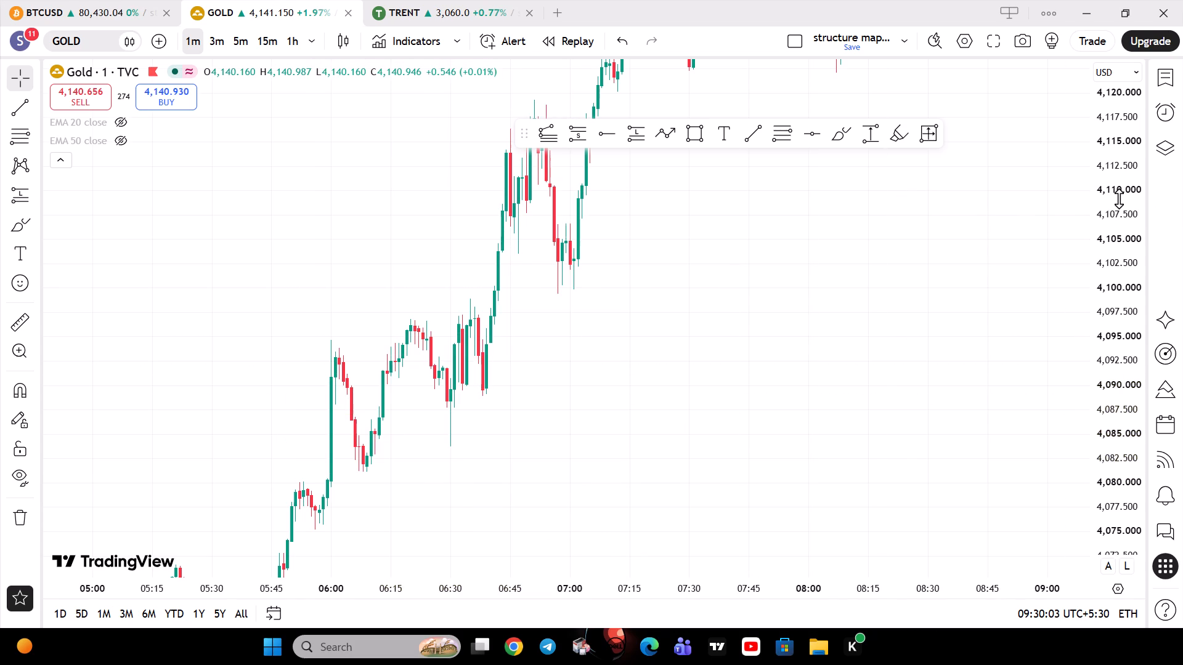
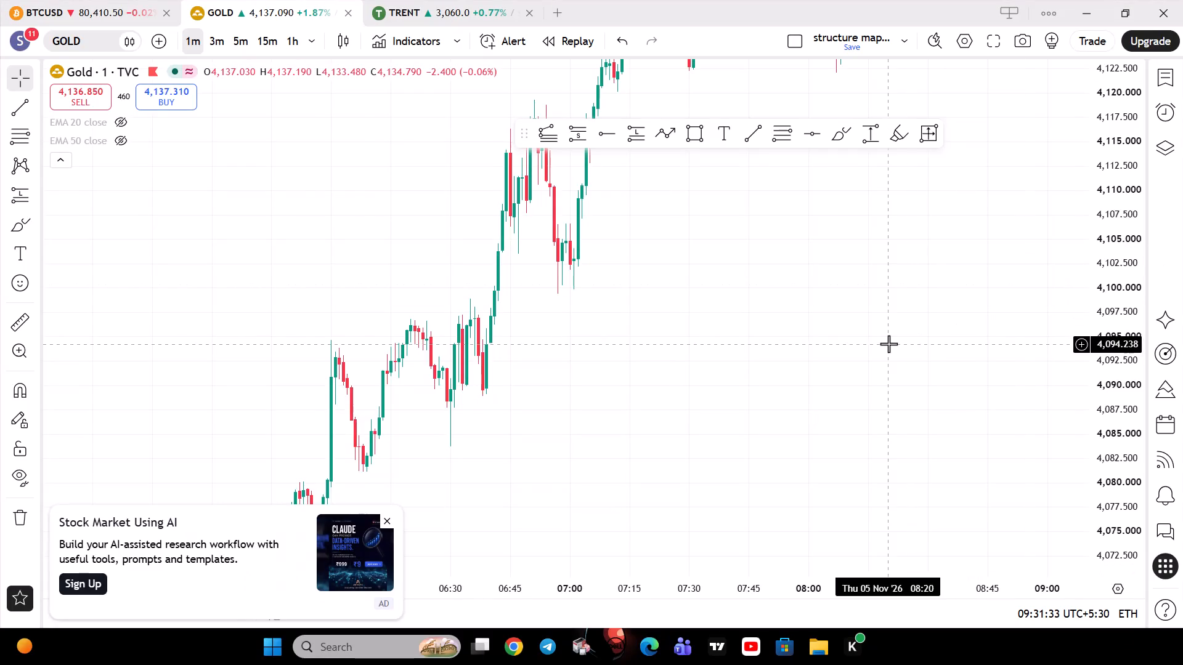
Dismiss the "Stock Market Using AI" advertisement covering part of the 1-minute GOLD chart.
{"action": "left_click_drag", "start_coordinate": [888, 344], "coordinate": [701, 563]}
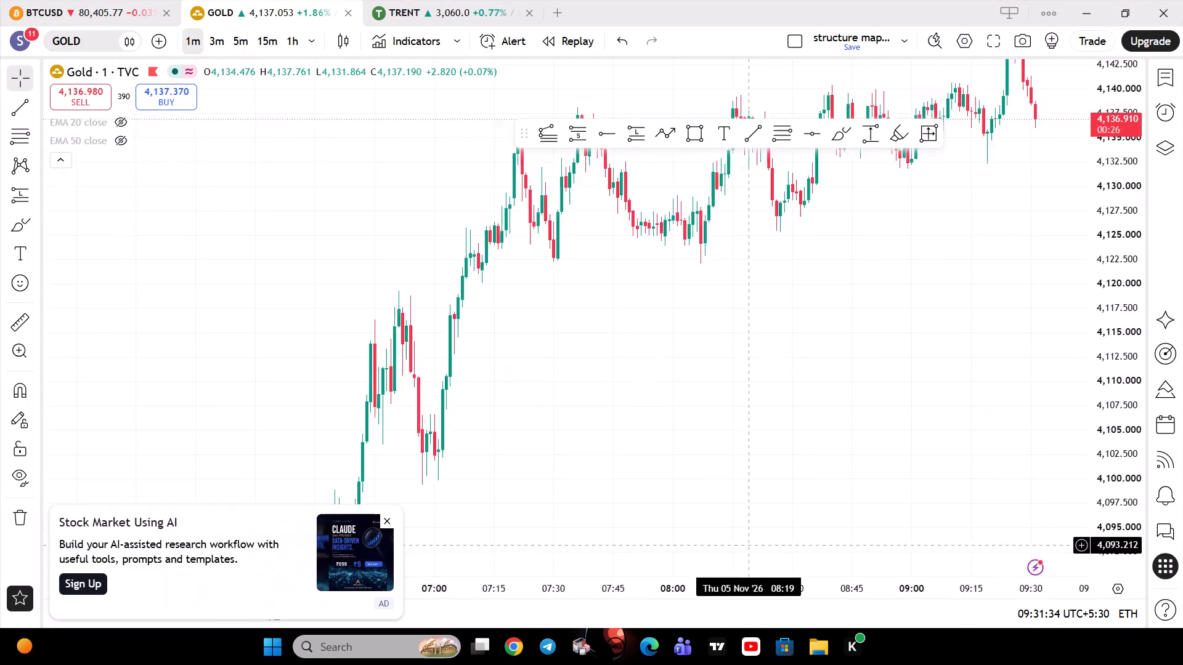
{"action": "left_click_drag", "start_coordinate": [701, 563], "coordinate": [693, 498]}
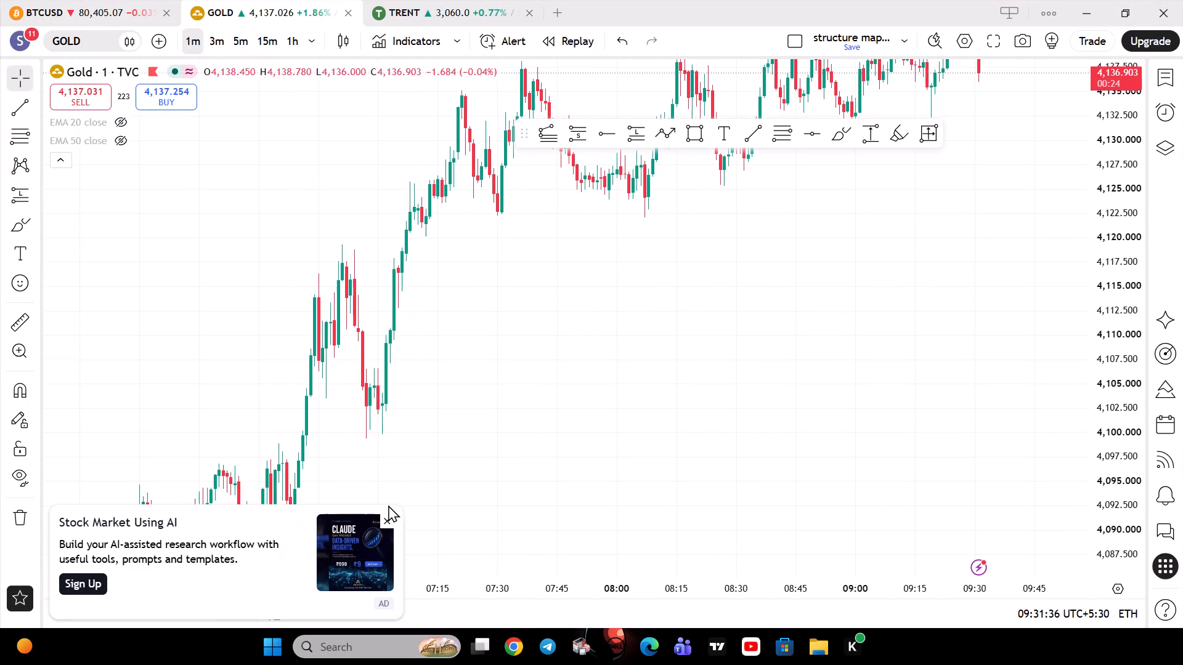
{"action": "left_click", "coordinate": [384, 521]}
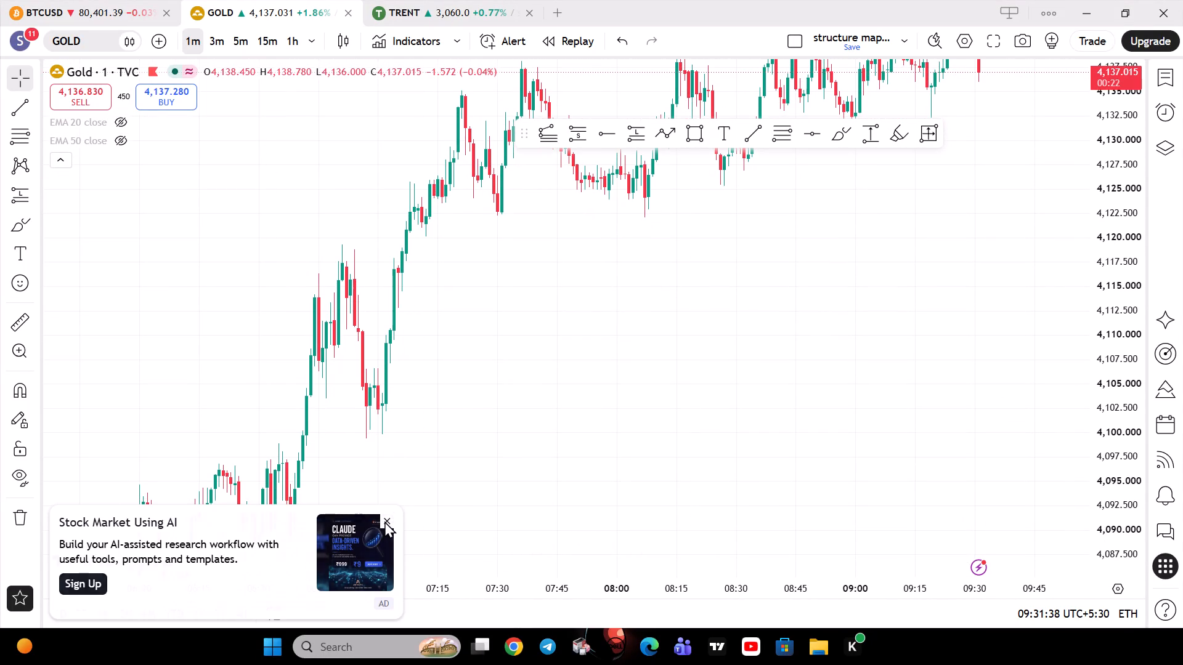
Examine the 1-minute GOLD price structure from the 06:00 rally through the latest candles around 09:30, using a compressed price scale.
{"action": "left_click_drag", "start_coordinate": [494, 345], "coordinate": [497, 381]}
{"action": "scroll", "coordinate": [497, 381], "scroll_direction": "right", "scroll_amount": 1}
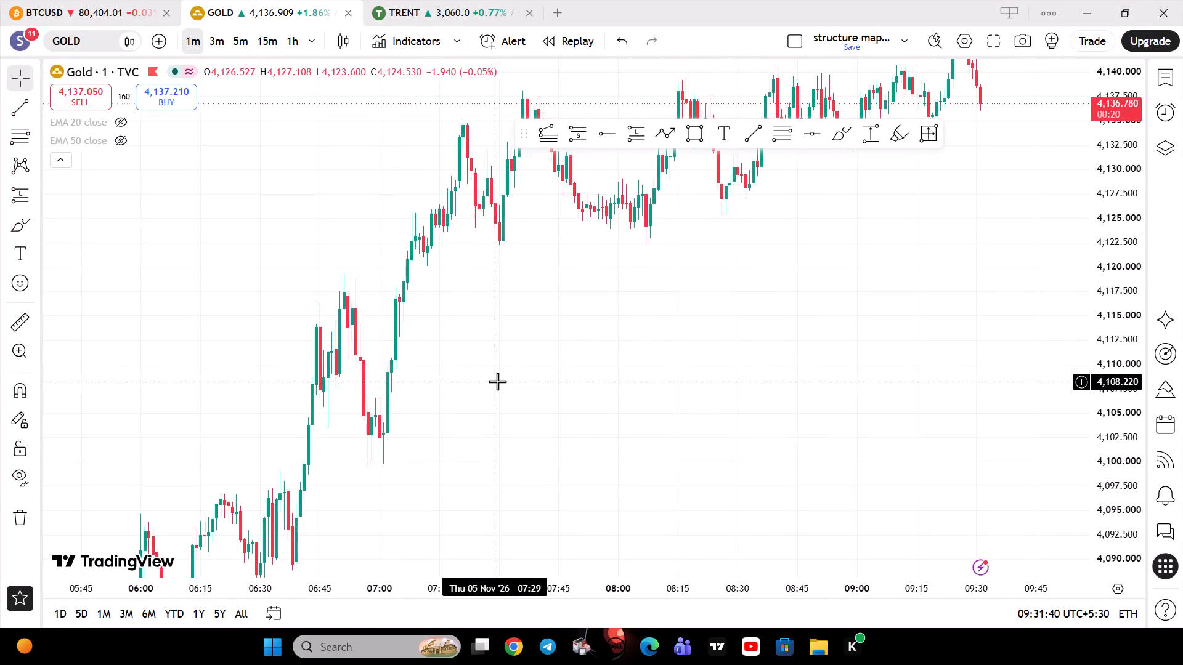
{"action": "scroll", "coordinate": [497, 381], "scroll_direction": "right", "scroll_amount": 1}
{"action": "left_click_drag", "start_coordinate": [1121, 177], "coordinate": [1085, 341]}
{"action": "left_click_drag", "start_coordinate": [799, 324], "coordinate": [773, 356]}
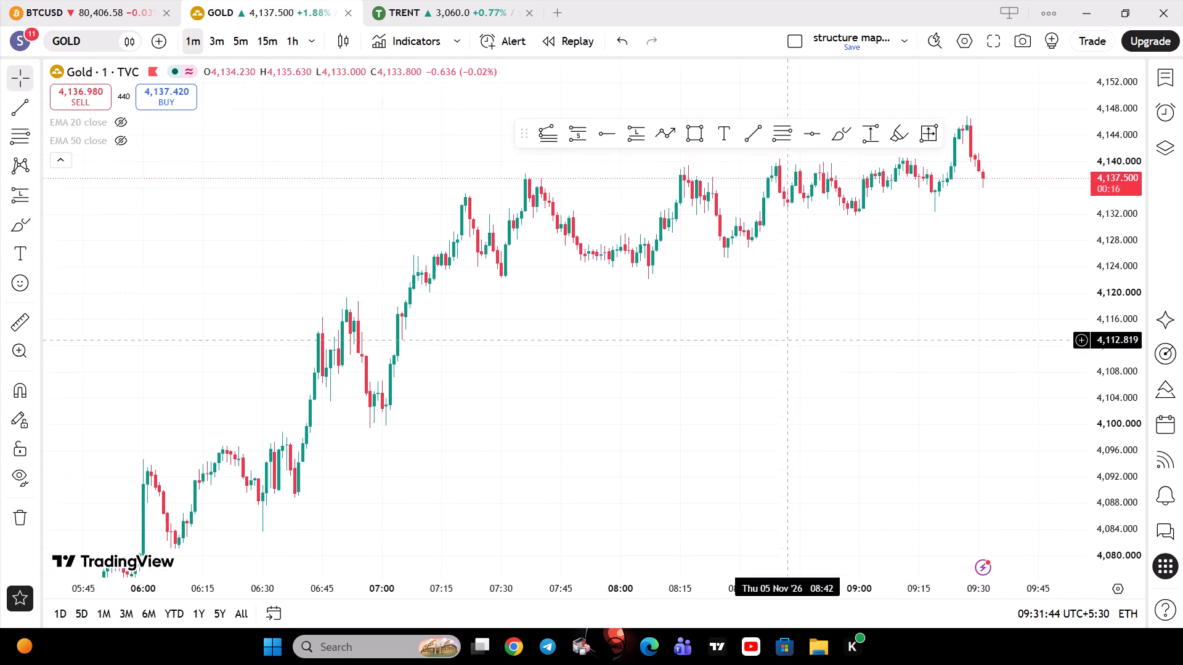
{"action": "left_click_drag", "start_coordinate": [773, 356], "coordinate": [746, 371]}
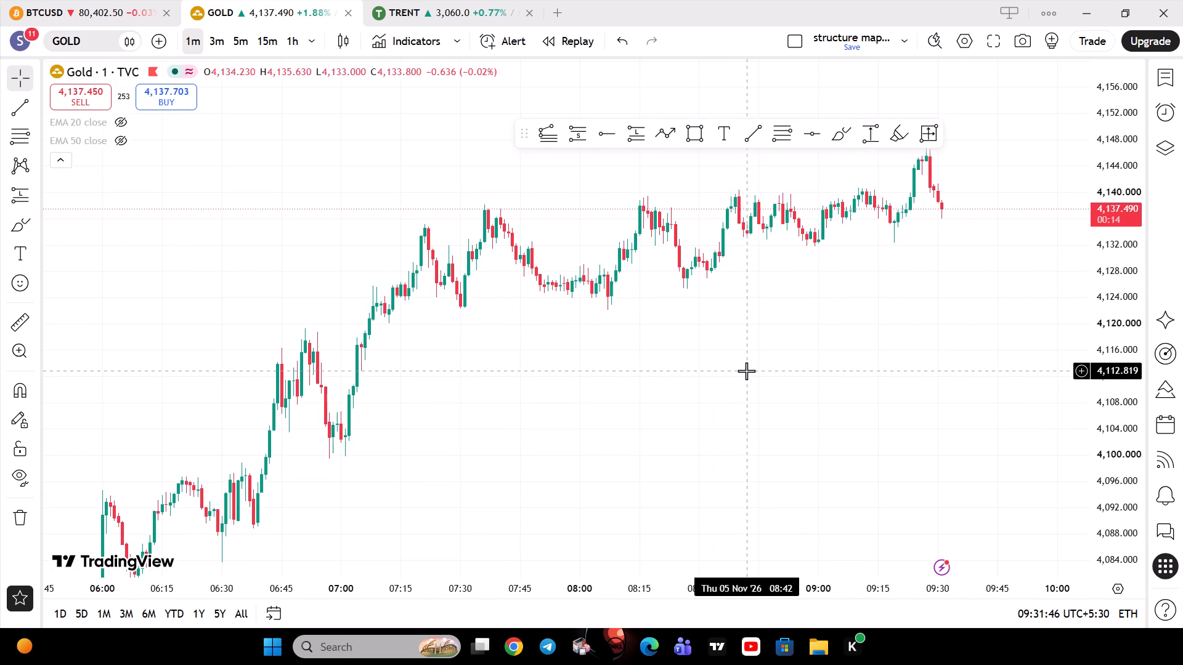
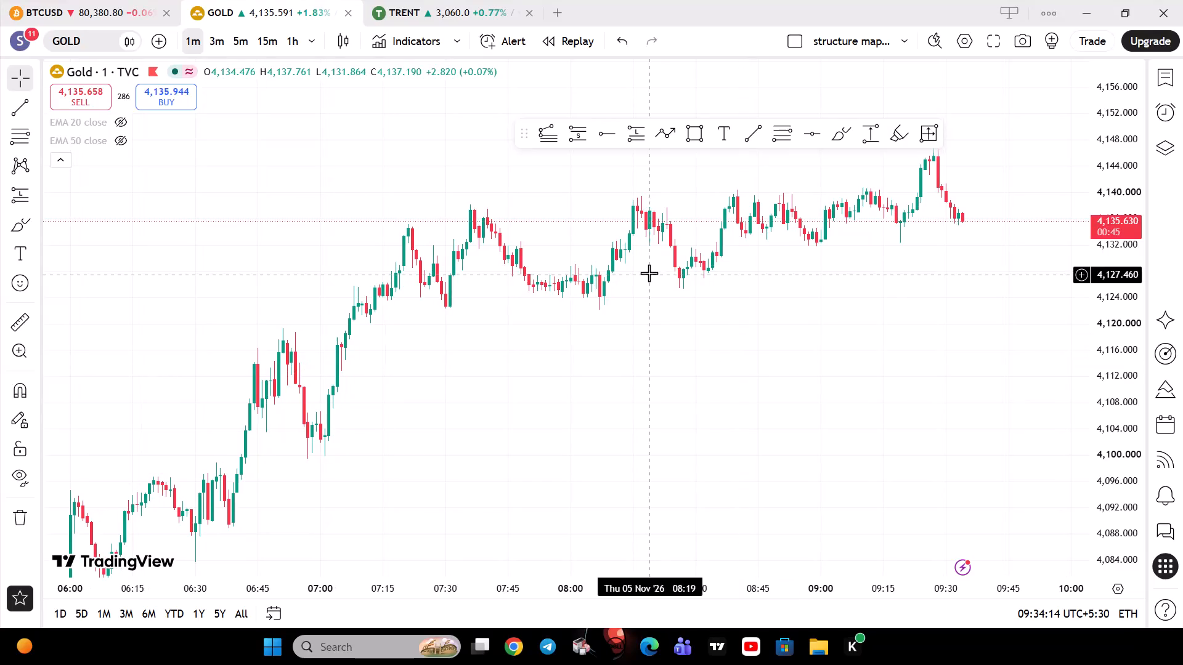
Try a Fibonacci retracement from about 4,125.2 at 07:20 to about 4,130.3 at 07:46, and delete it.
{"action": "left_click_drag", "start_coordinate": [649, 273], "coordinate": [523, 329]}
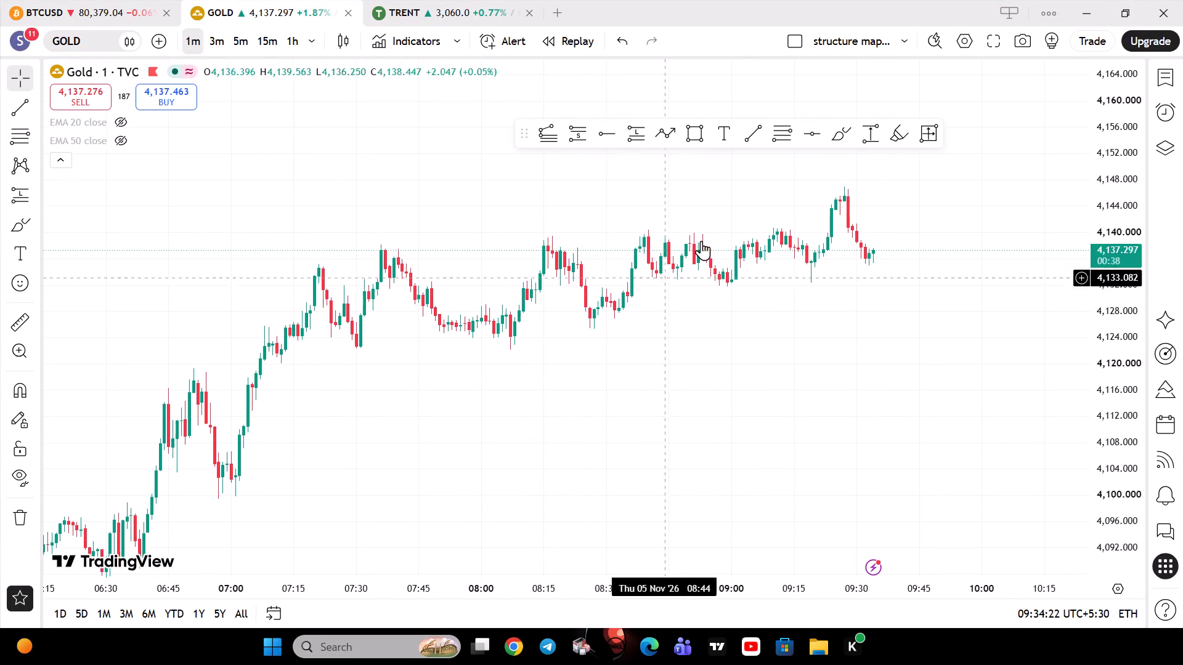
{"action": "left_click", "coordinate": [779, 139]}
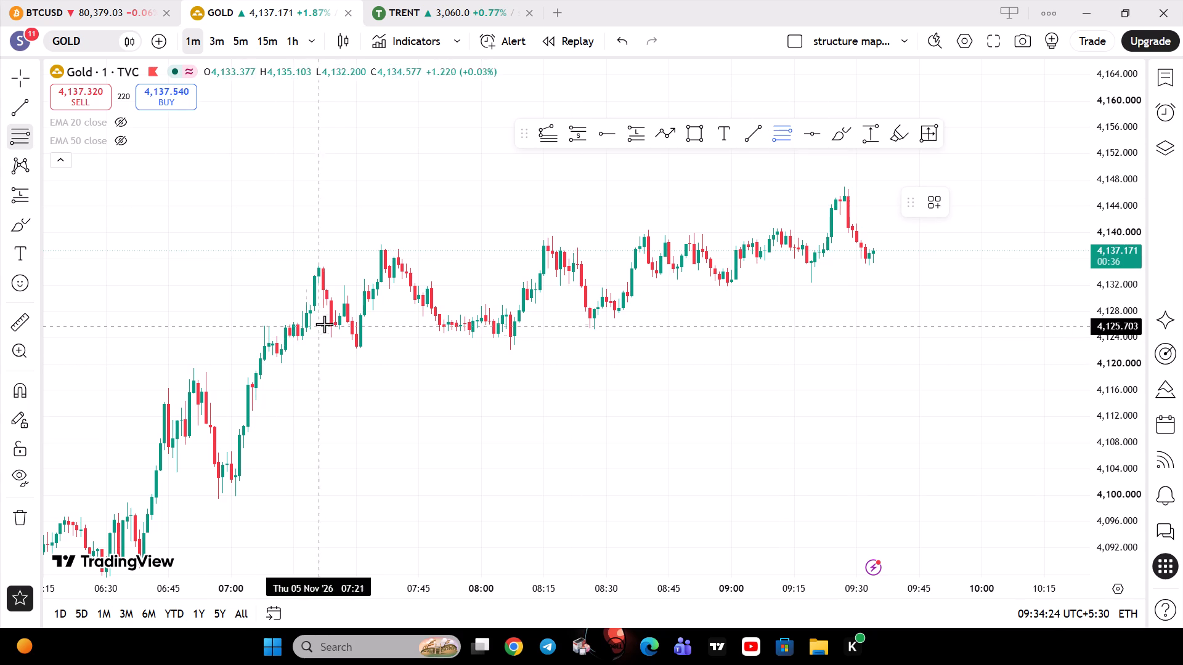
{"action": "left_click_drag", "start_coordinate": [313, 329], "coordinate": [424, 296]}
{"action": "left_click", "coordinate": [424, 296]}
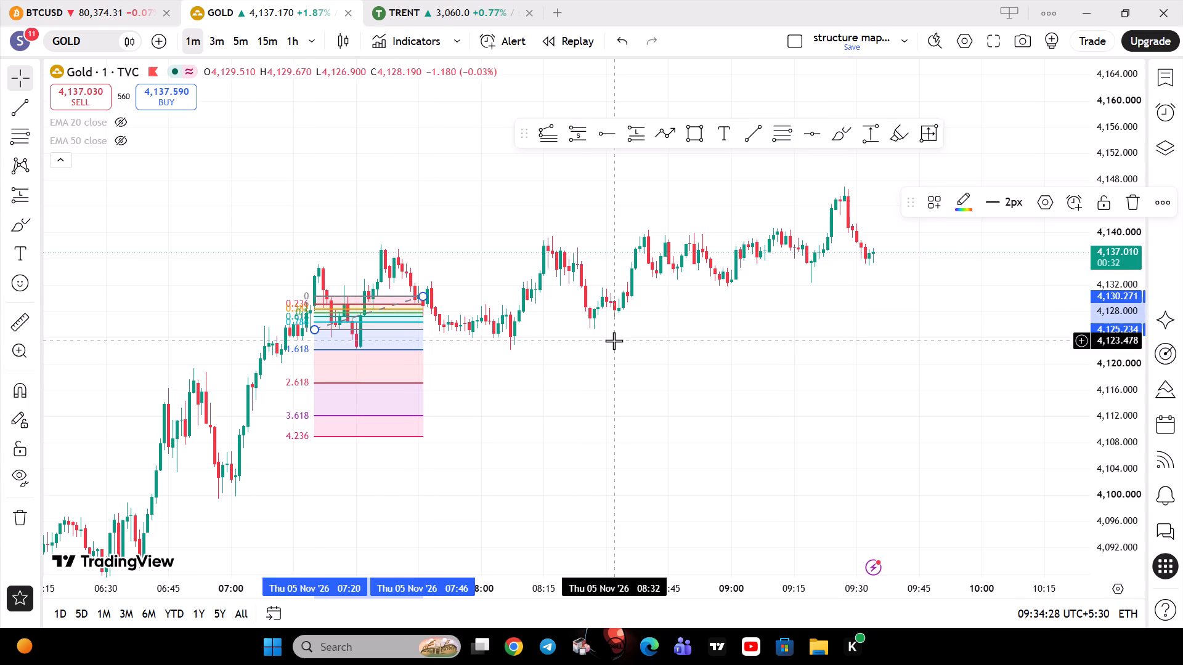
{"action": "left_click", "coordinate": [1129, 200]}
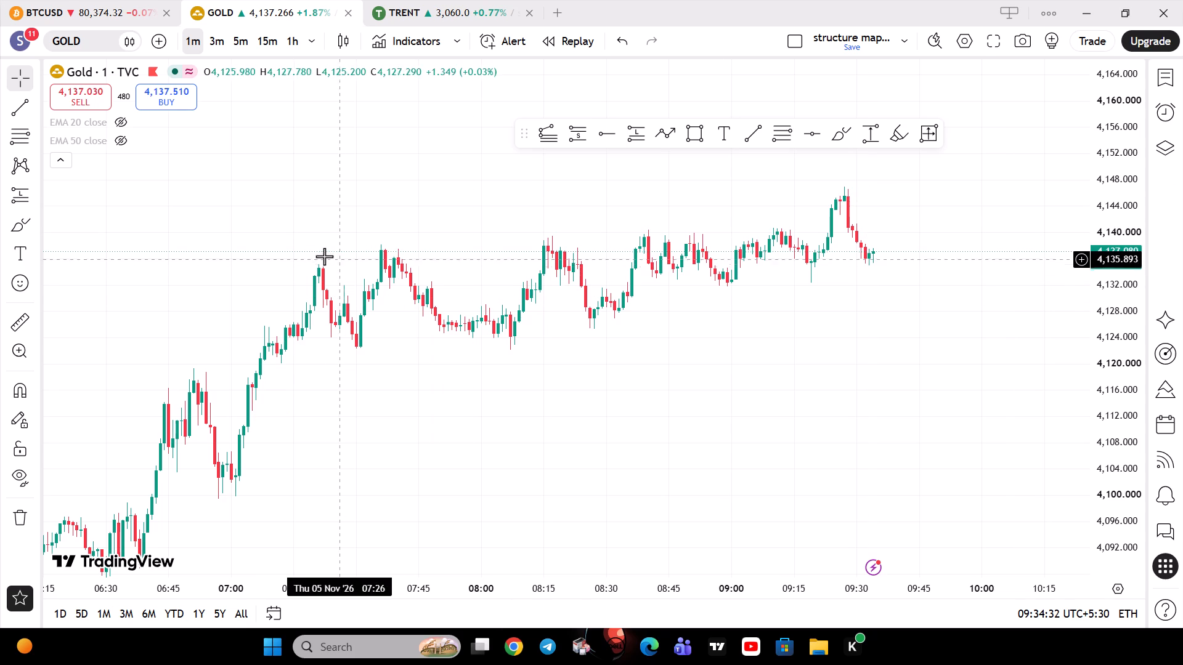
Draw a Fibonacci retracement over the consolidation from about 4,134.5 at 07:16 down to about 4,122.9 at 08:13.
{"action": "left_click", "coordinate": [787, 133]}
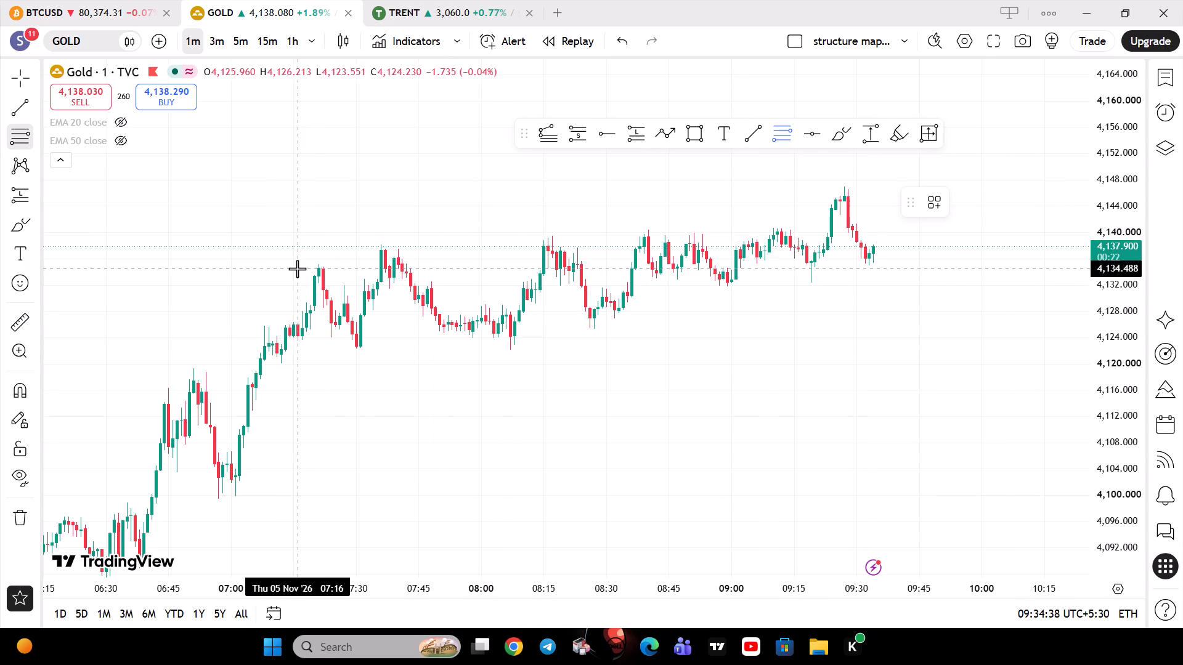
{"action": "left_click_drag", "start_coordinate": [297, 268], "coordinate": [489, 356]}
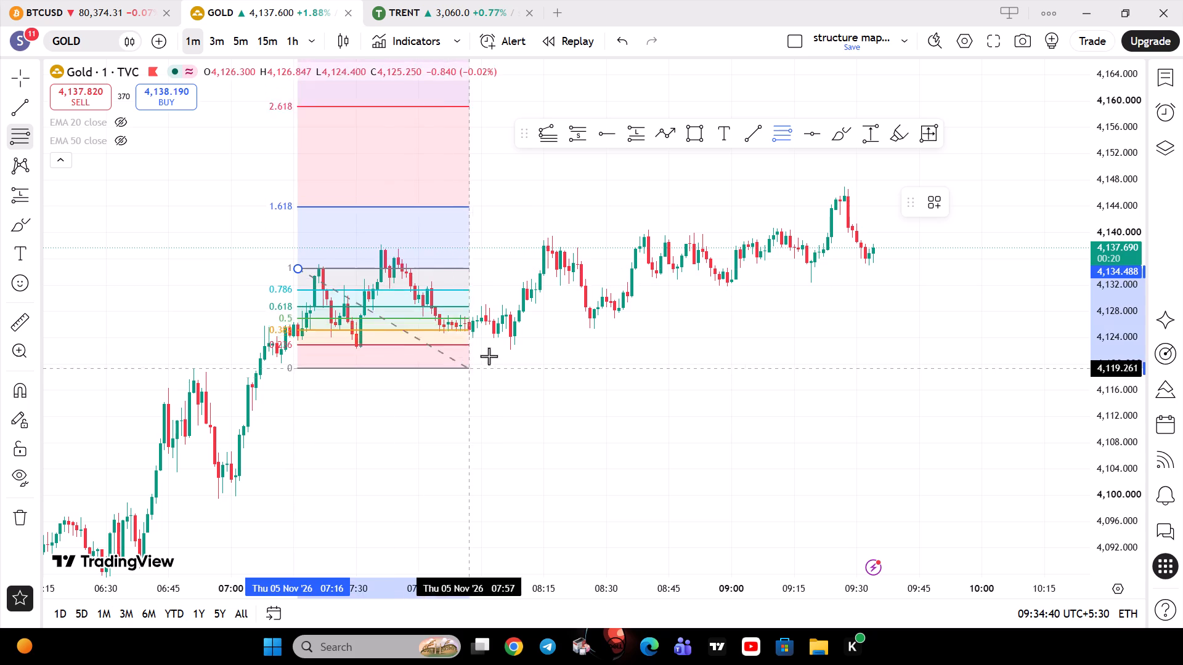
{"action": "left_click_drag", "start_coordinate": [489, 356], "coordinate": [537, 344]}
{"action": "left_click", "coordinate": [537, 344]}
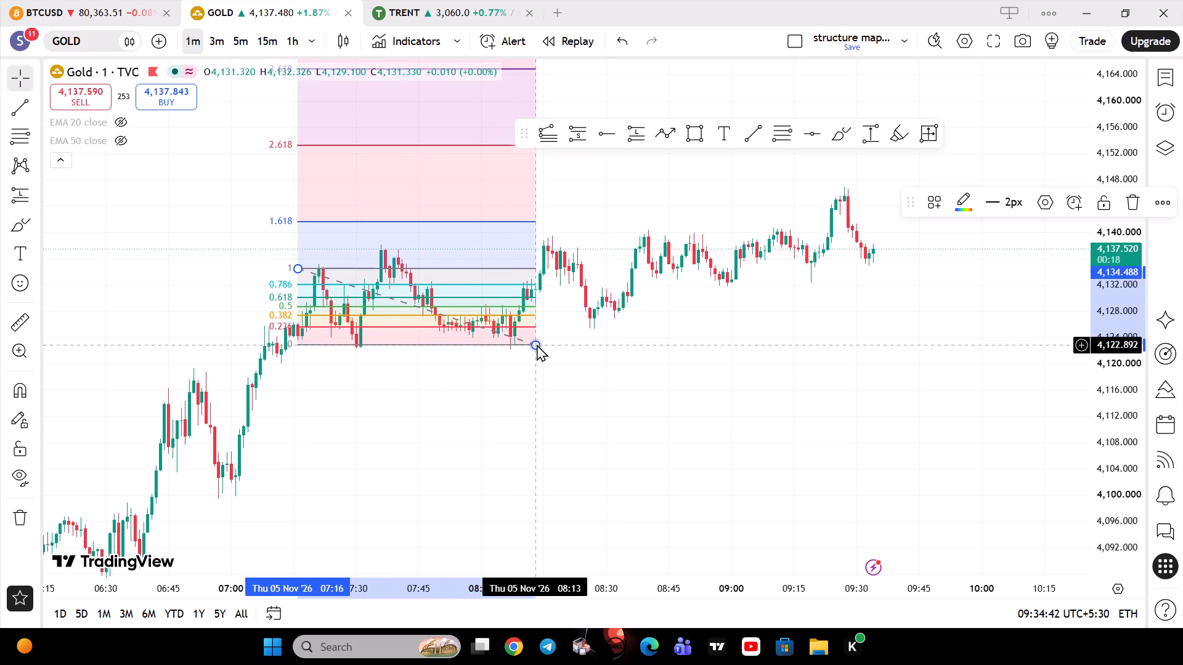
Select the Fibonacci retracement drawn over the 07:16 to 08:13 consolidation.
{"action": "left_click_drag", "start_coordinate": [616, 365], "coordinate": [573, 384]}
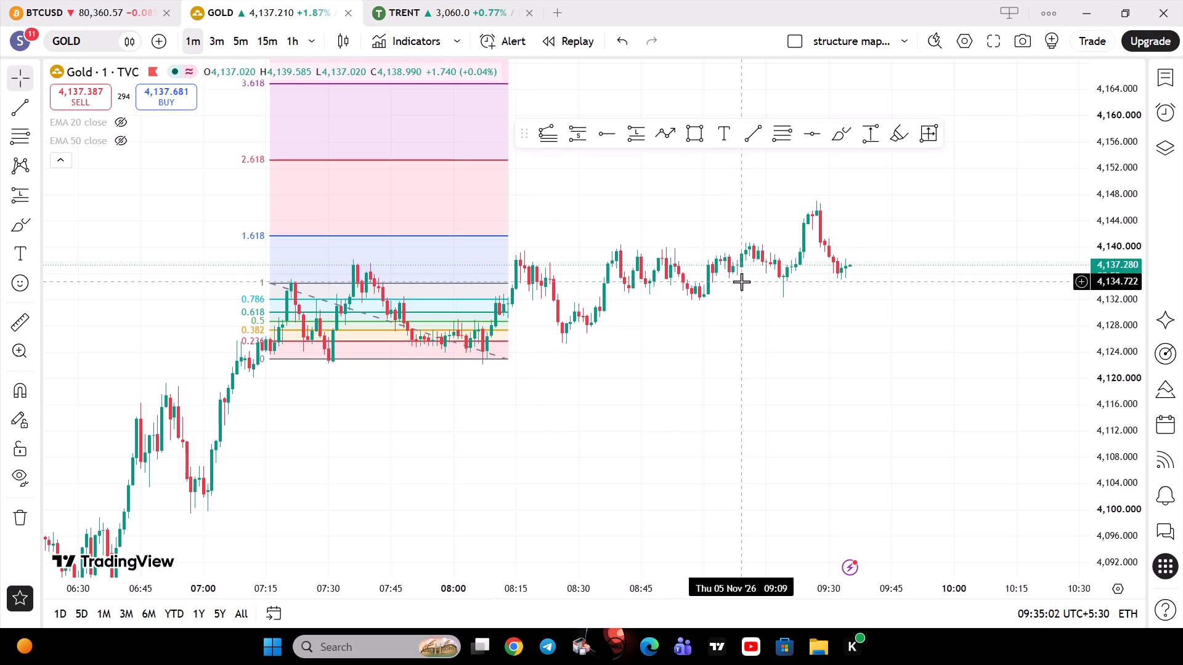
{"action": "left_click", "coordinate": [494, 358]}
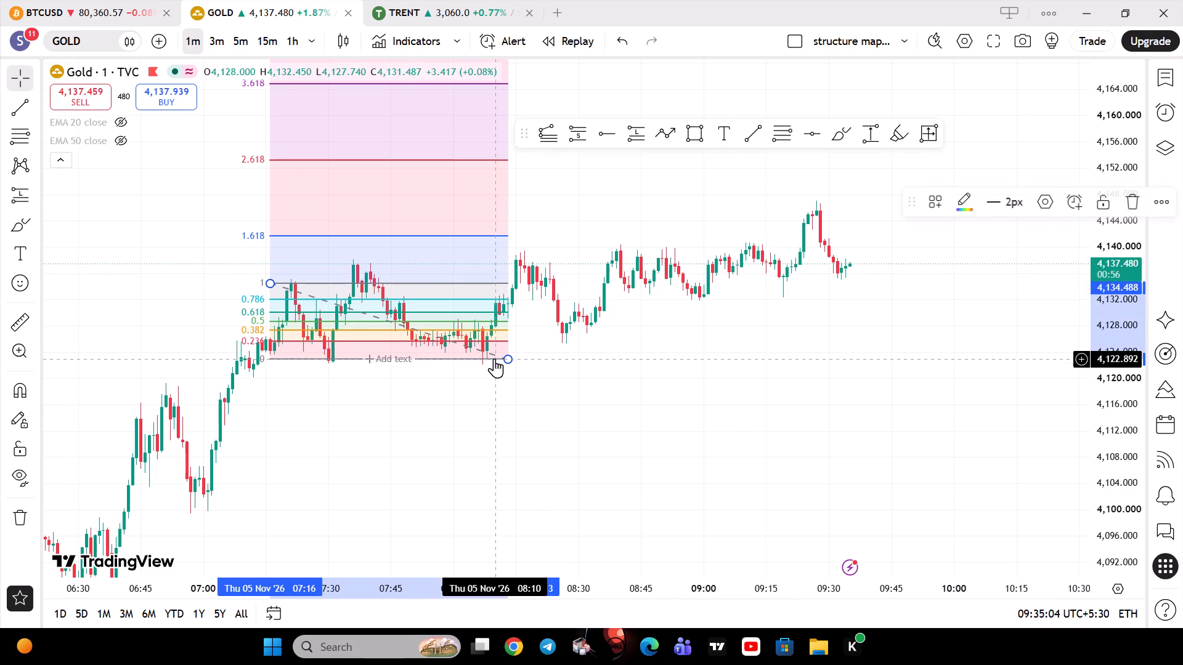
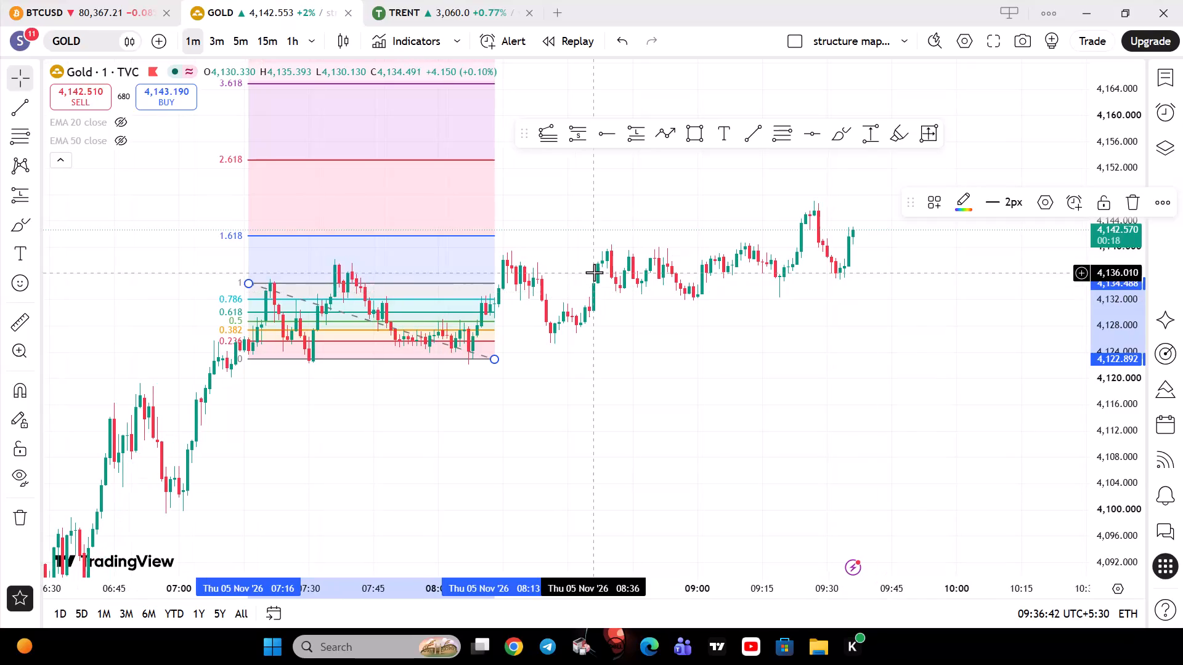
Switch the GOLD chart to the 5-minute timeframe and bring the latest price action into view.
{"action": "left_click", "coordinate": [248, 46]}
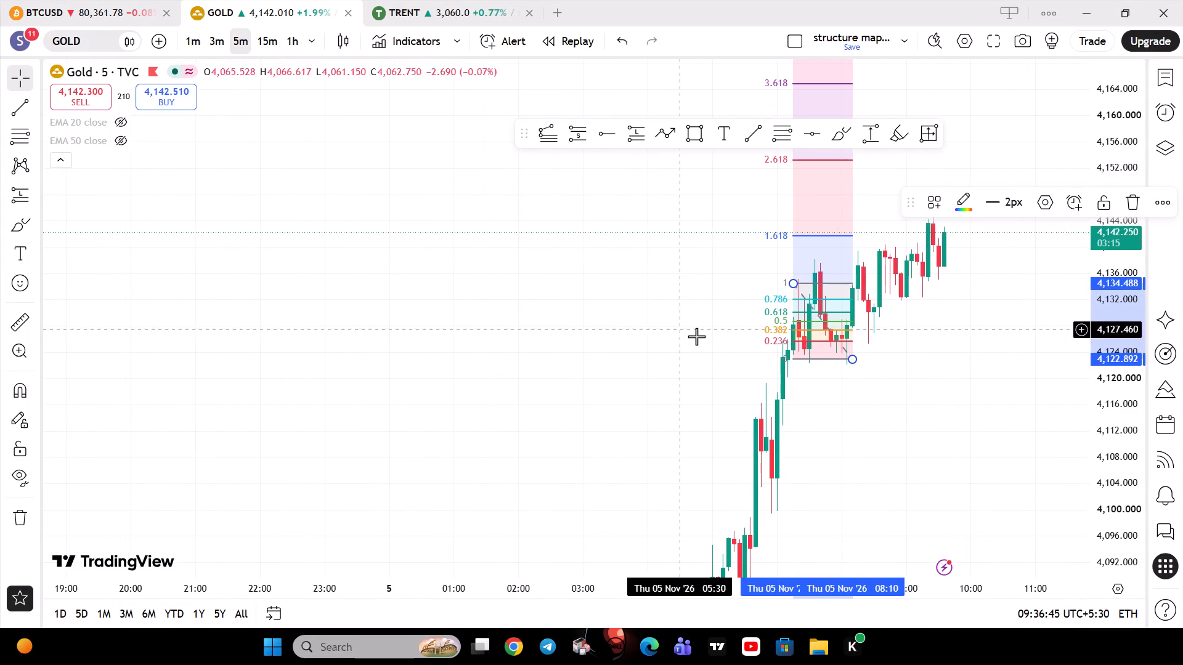
{"action": "left_click_drag", "start_coordinate": [696, 336], "coordinate": [466, 379]}
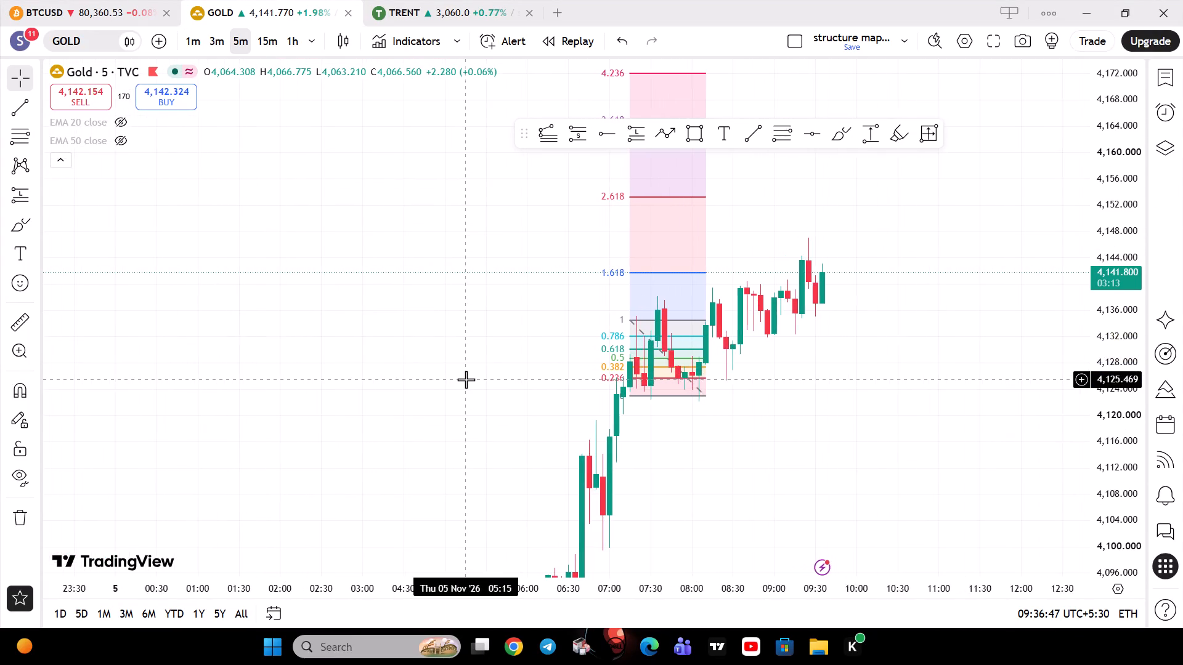
{"action": "left_click_drag", "start_coordinate": [967, 293], "coordinate": [656, 374]}
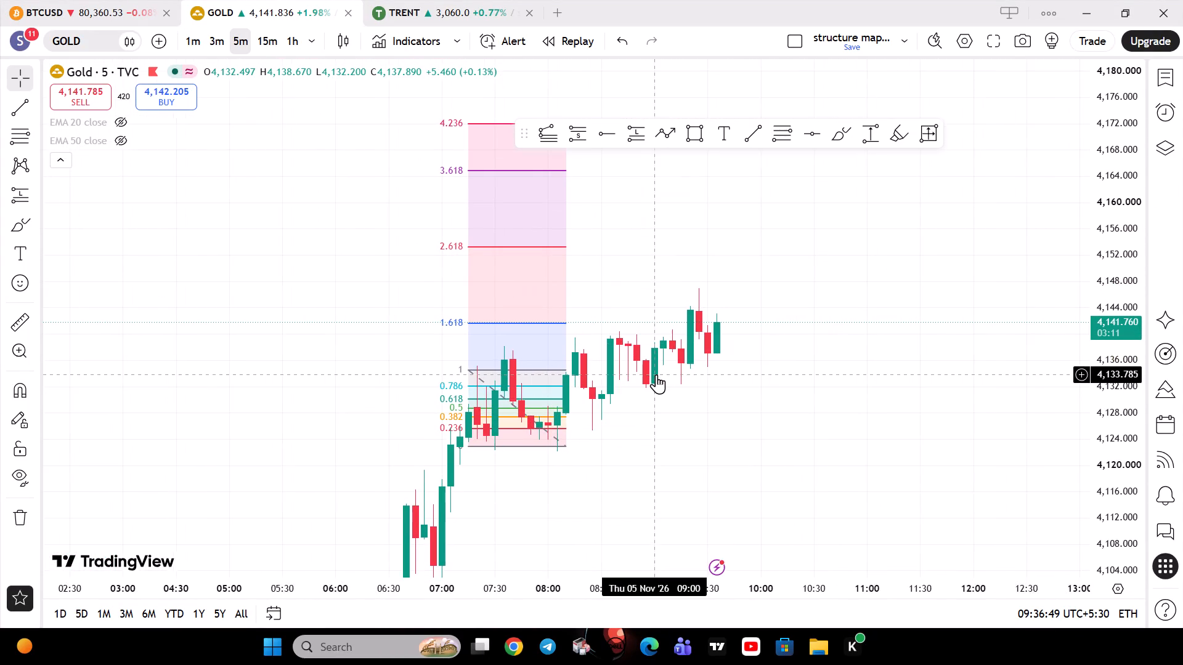
Delete the Fibonacci retracement drawn over the consolidation between about 07:15 and 08:10.
{"action": "left_click", "coordinate": [567, 449]}
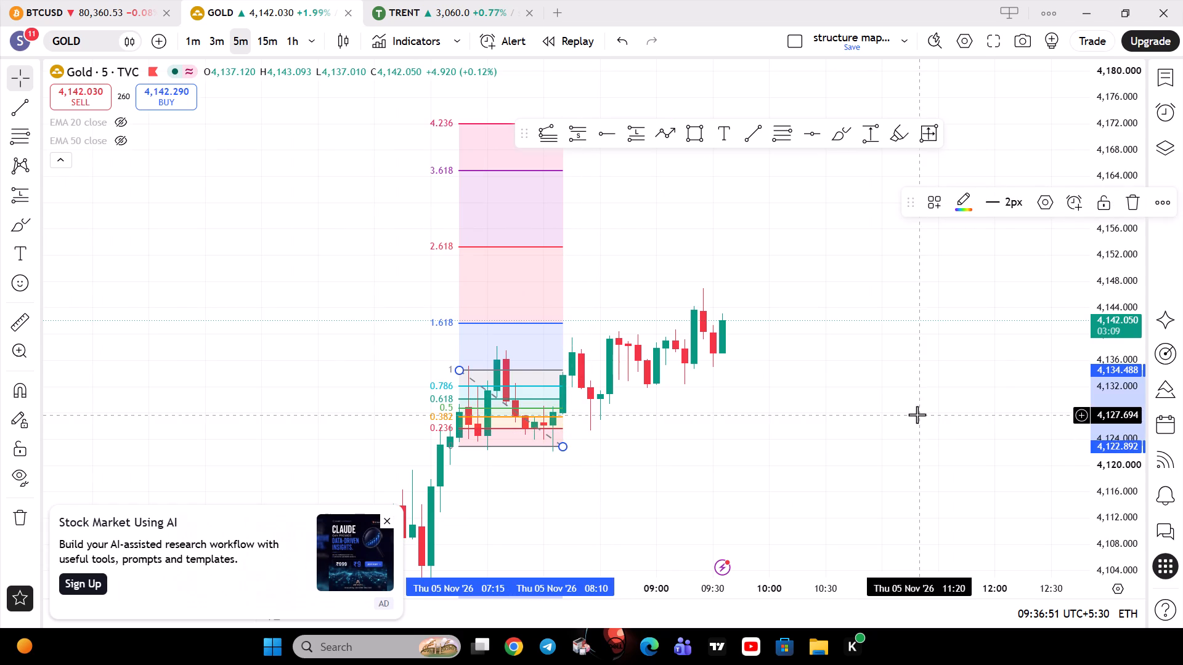
{"action": "left_click", "coordinate": [1140, 204]}
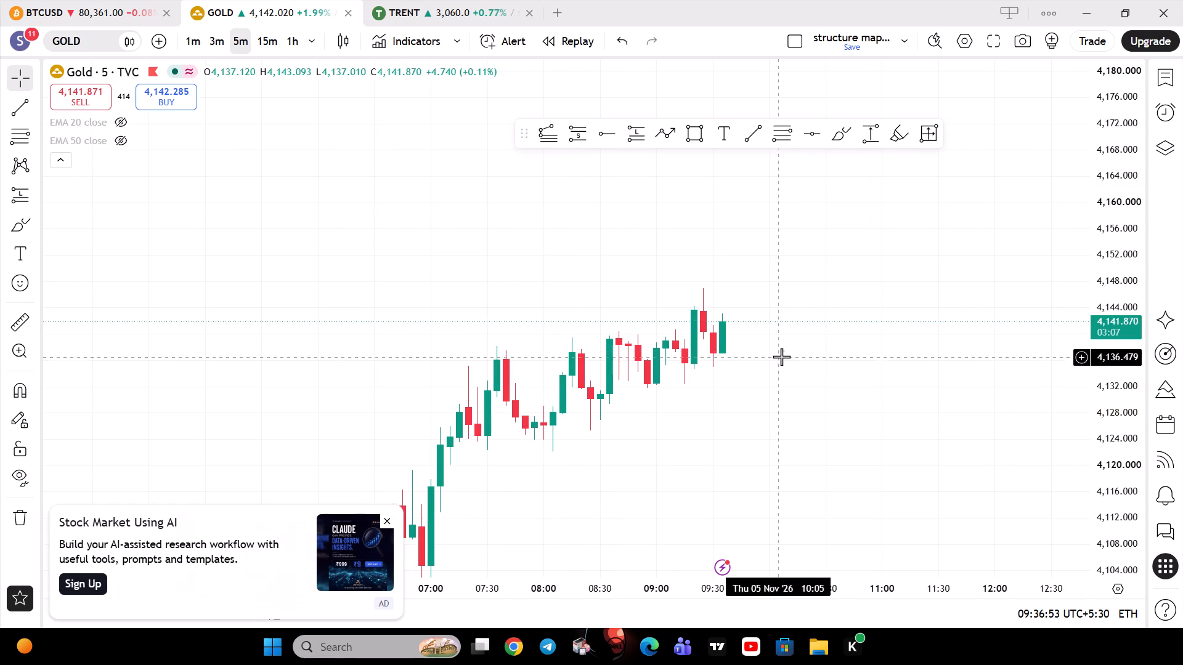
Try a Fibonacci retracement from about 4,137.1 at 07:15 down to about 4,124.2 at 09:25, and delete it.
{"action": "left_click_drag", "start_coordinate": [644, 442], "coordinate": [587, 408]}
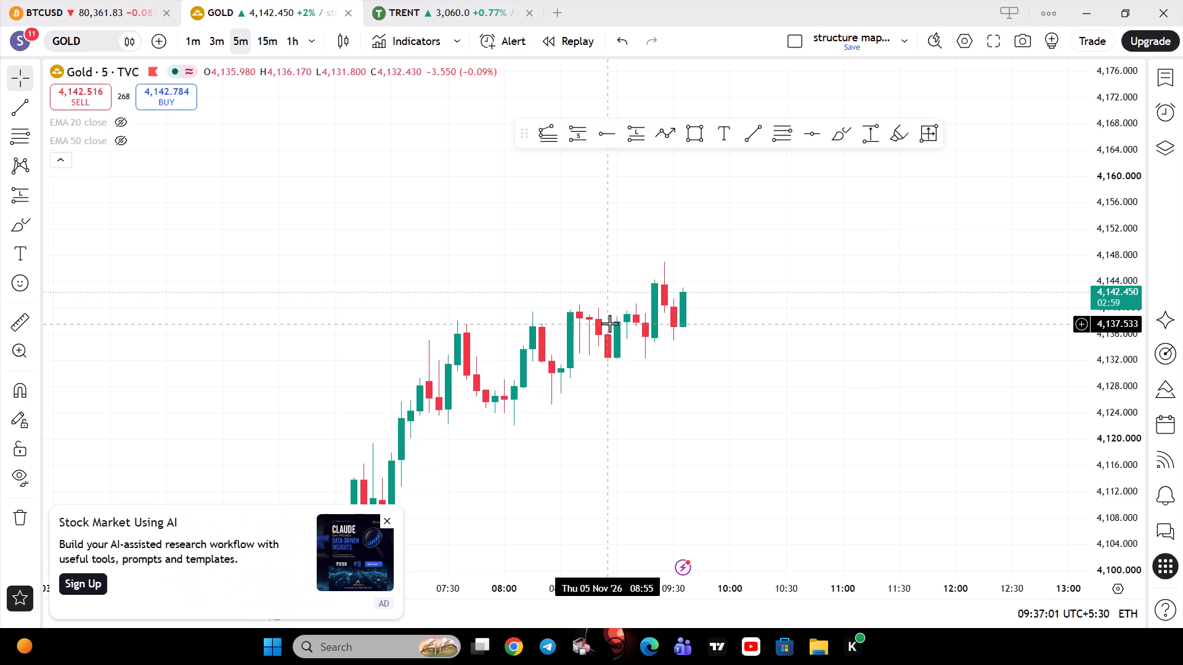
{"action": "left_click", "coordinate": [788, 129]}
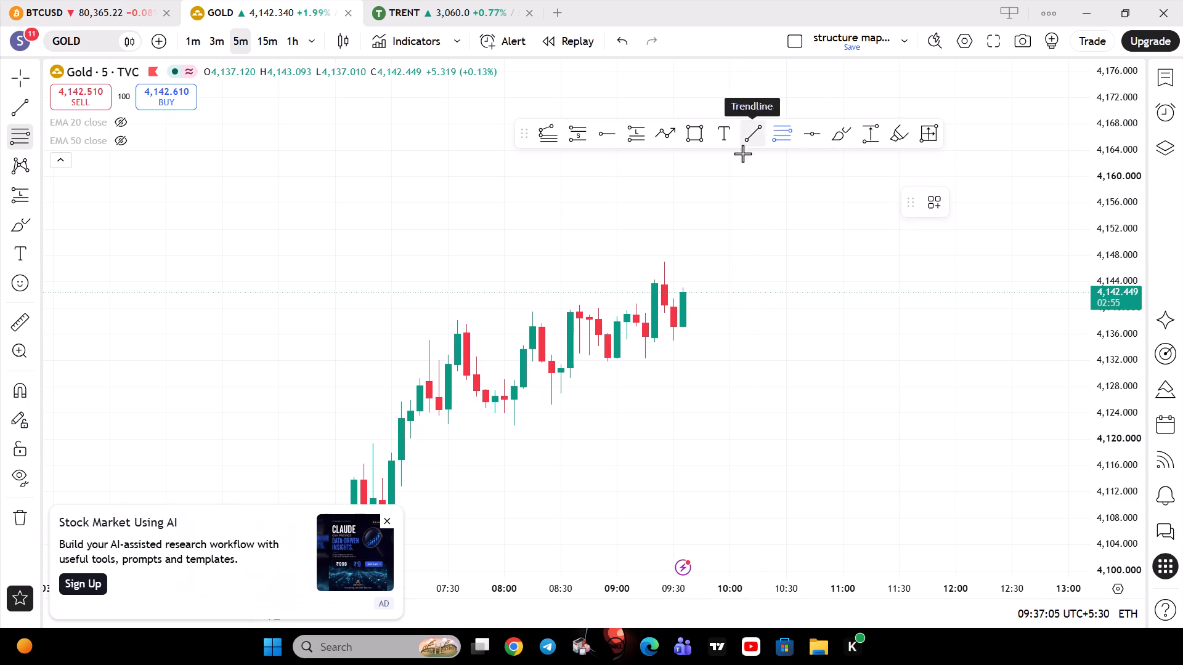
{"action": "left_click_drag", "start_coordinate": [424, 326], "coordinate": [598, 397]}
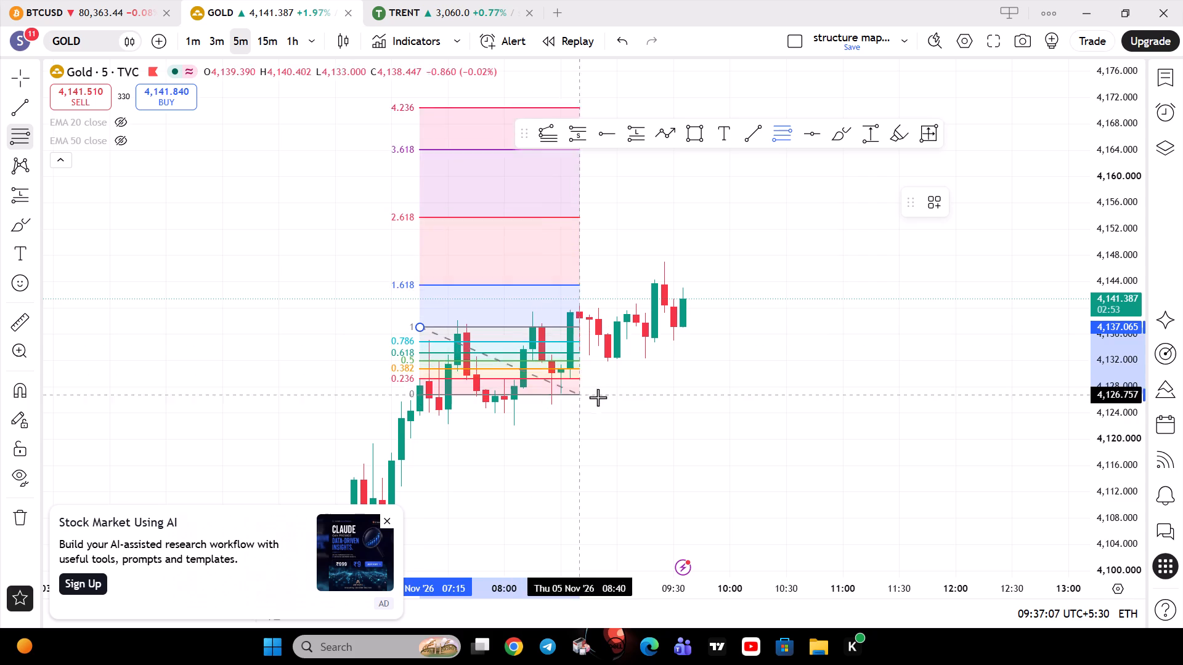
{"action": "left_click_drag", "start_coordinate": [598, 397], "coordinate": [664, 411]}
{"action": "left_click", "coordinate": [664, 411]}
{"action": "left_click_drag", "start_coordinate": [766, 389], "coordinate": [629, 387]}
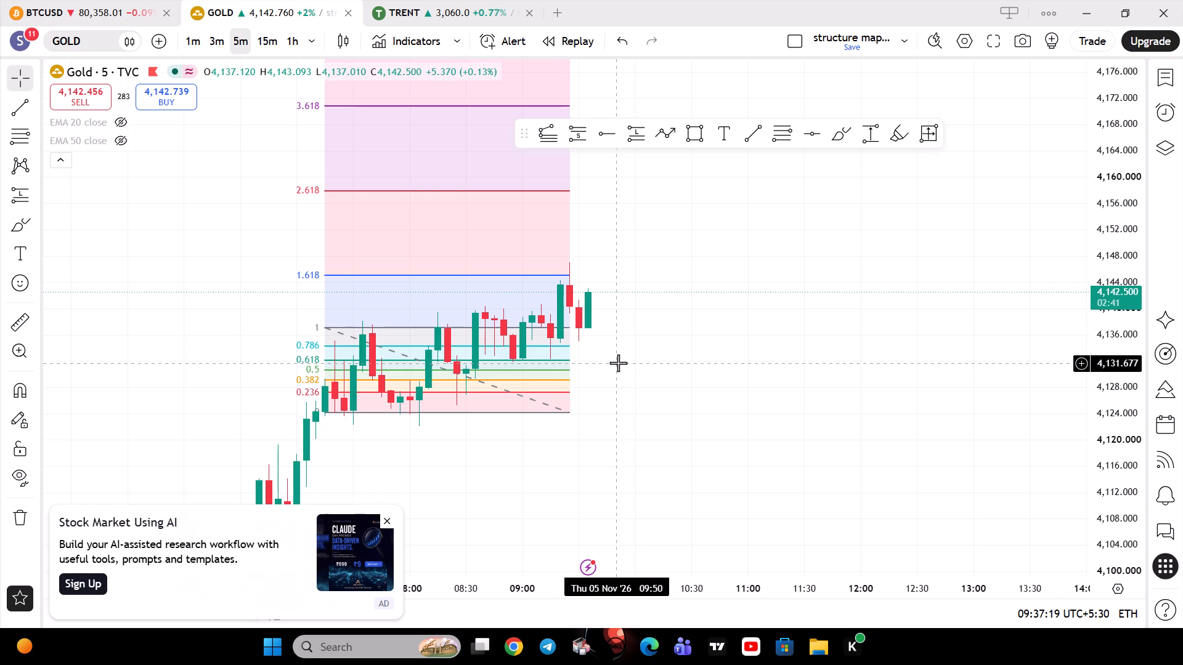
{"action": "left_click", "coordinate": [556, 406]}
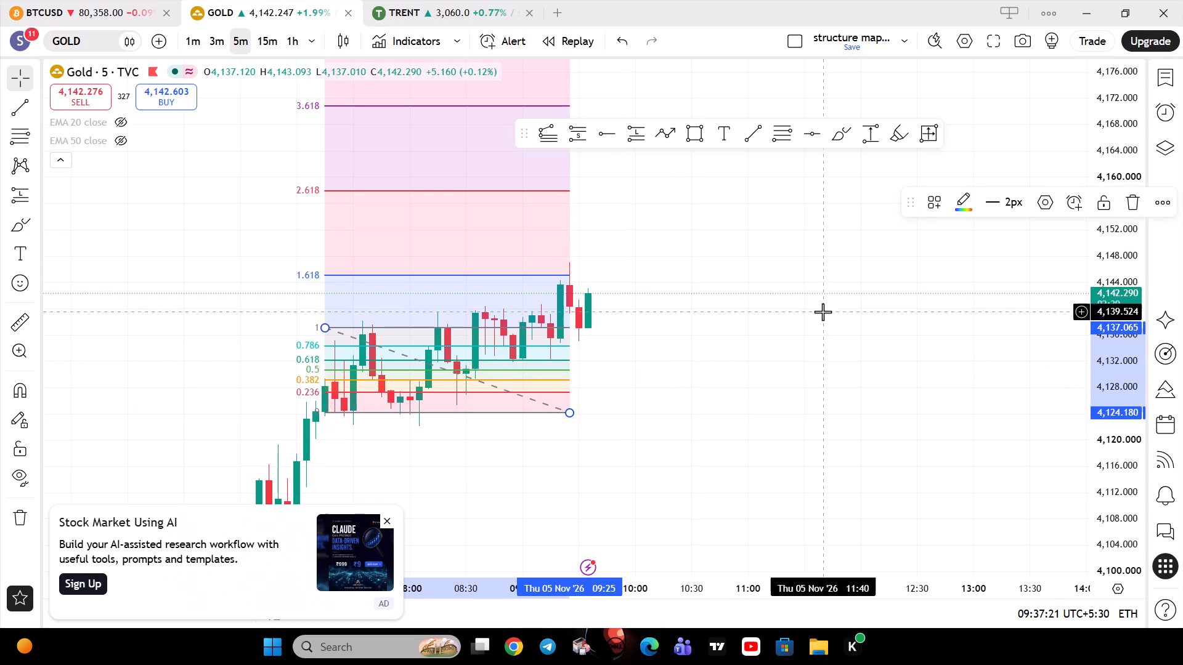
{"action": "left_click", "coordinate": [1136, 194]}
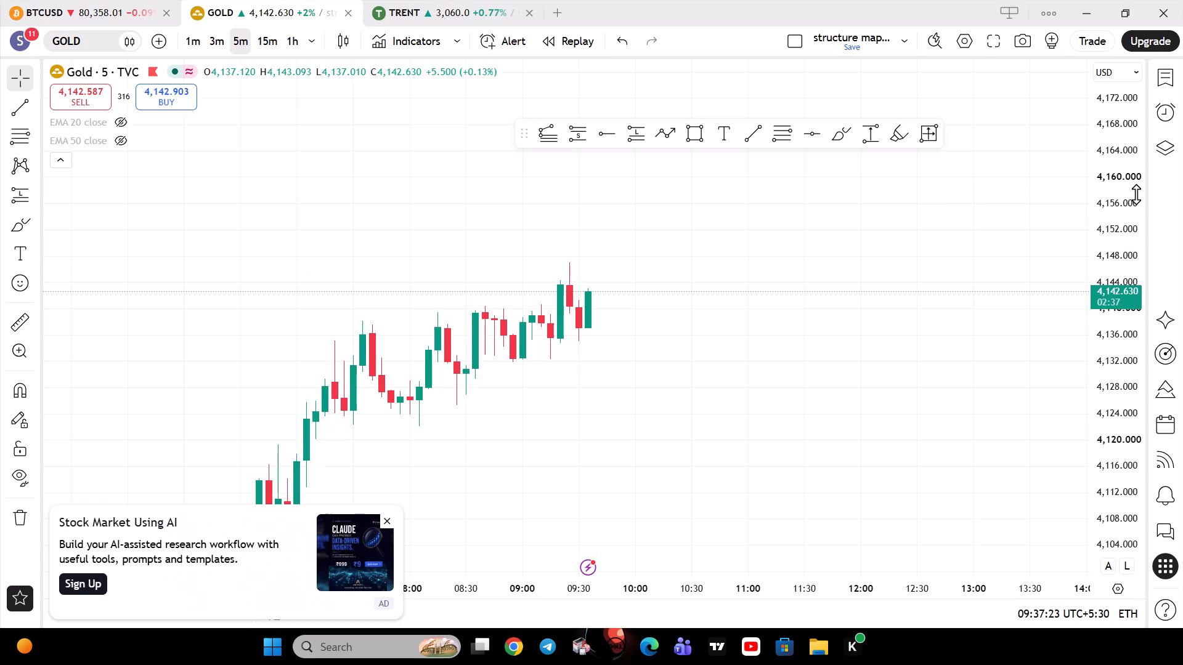
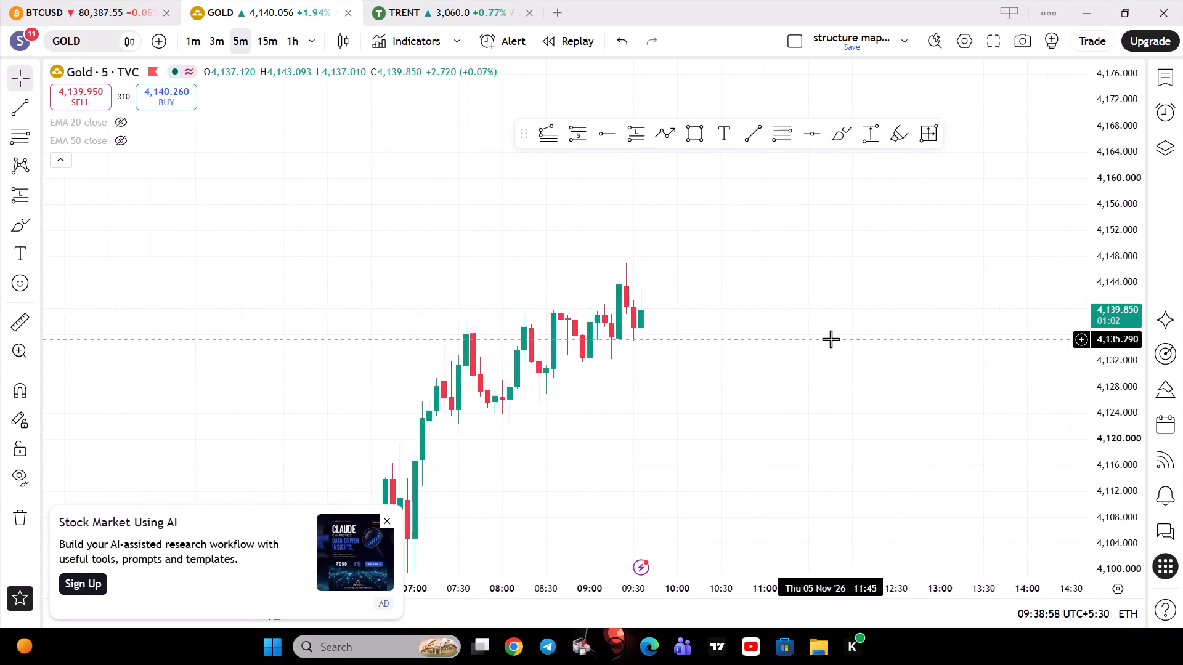
Dismiss the advertisement covering the chart's lower corner and close the ad-free upgrade offer.
{"action": "left_click", "coordinate": [389, 522]}
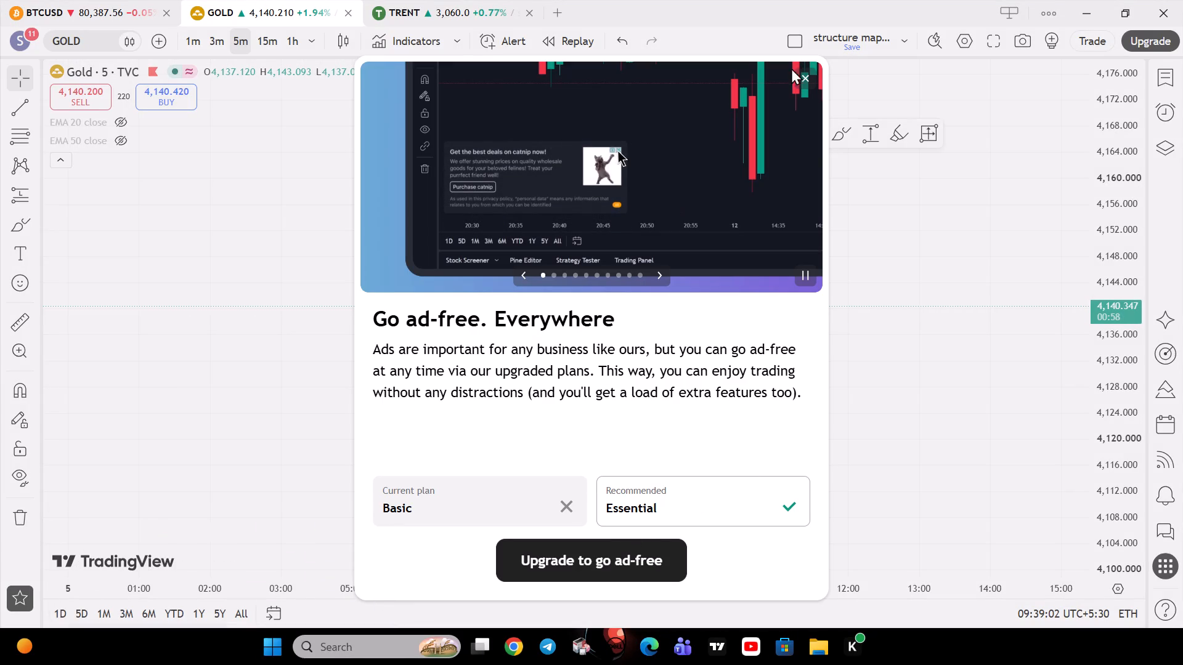
{"action": "left_click", "coordinate": [805, 73]}
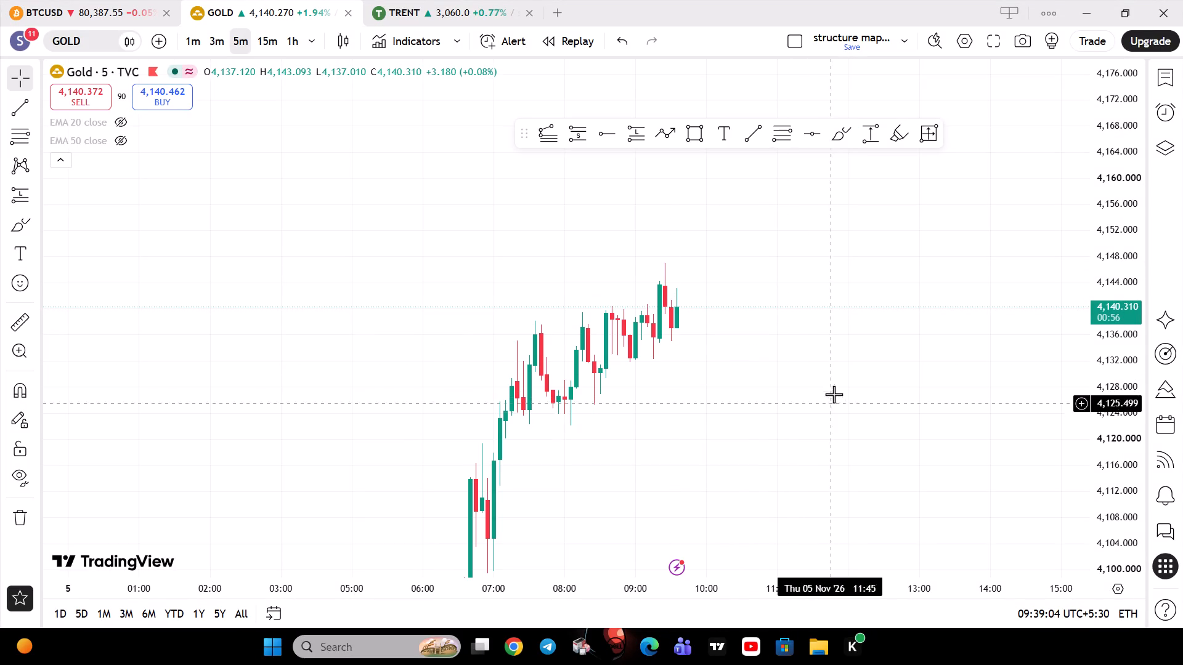
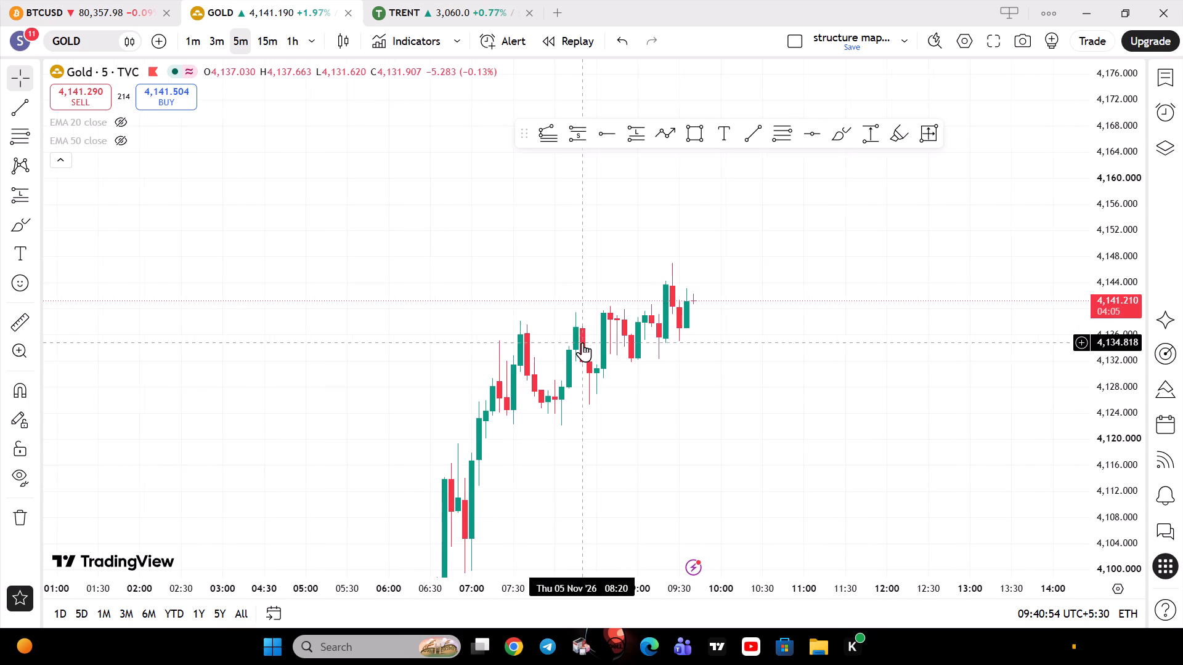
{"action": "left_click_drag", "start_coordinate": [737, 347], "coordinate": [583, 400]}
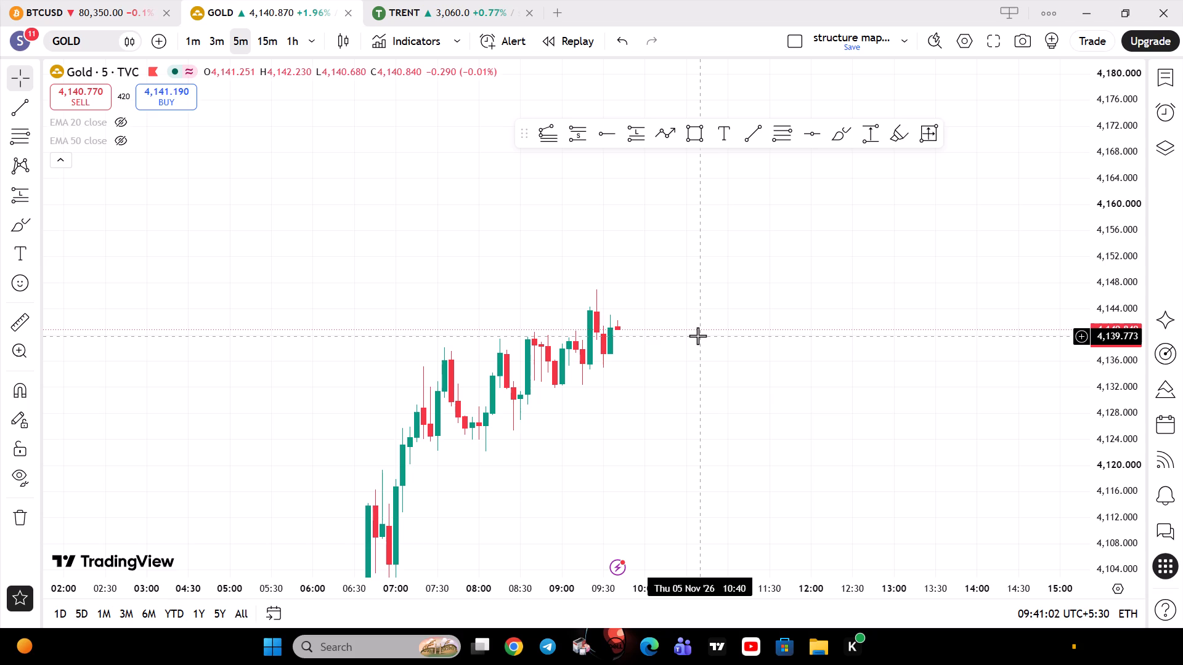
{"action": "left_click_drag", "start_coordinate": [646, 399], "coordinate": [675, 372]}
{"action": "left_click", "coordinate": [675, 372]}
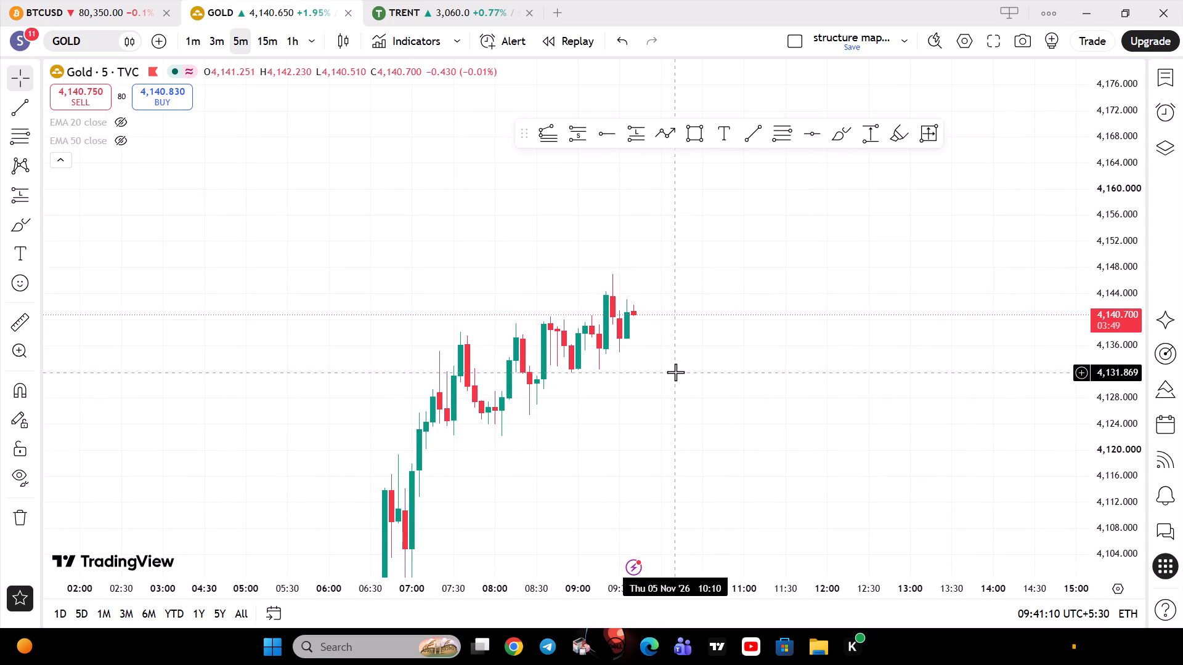
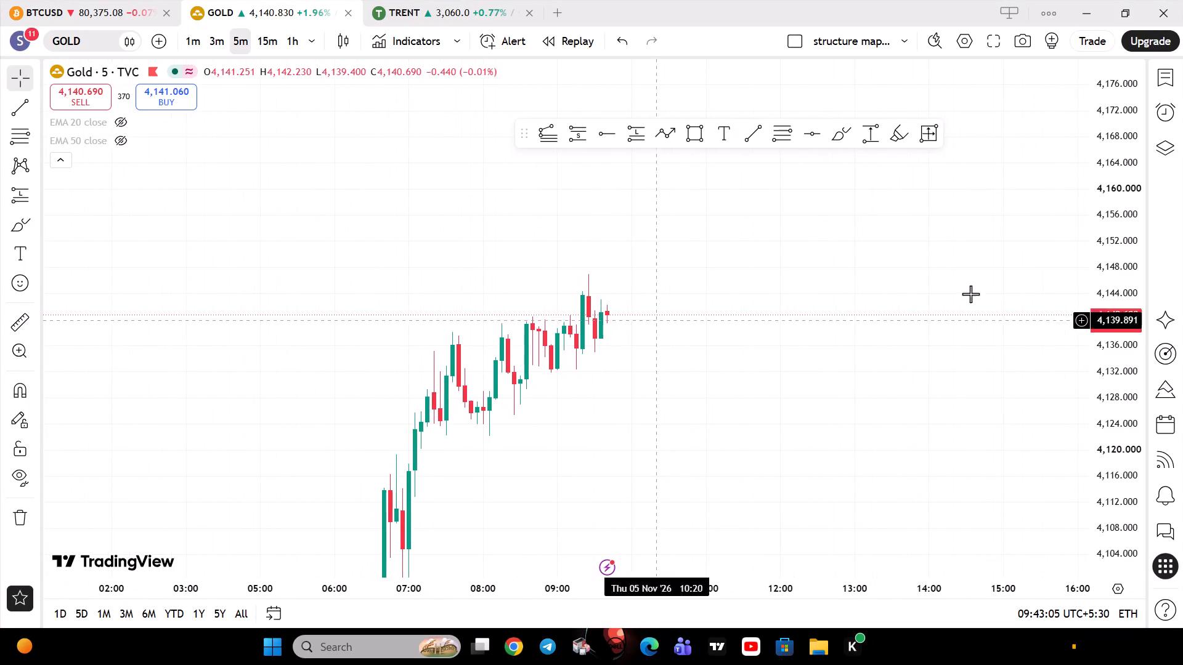
Switch the GOLD chart from the 5-minute to the 1-minute timeframe.
{"action": "left_click_drag", "start_coordinate": [1134, 182], "coordinate": [1105, 325]}
{"action": "left_click_drag", "start_coordinate": [673, 448], "coordinate": [440, 393]}
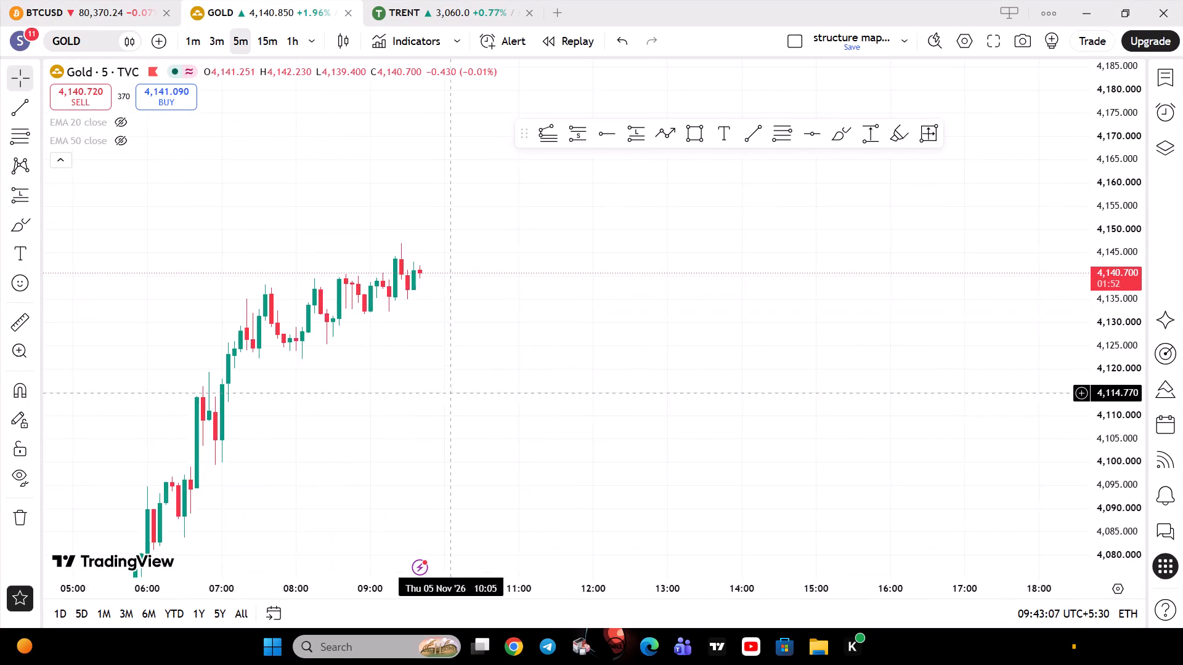
{"action": "left_click_drag", "start_coordinate": [440, 393], "coordinate": [436, 393]}
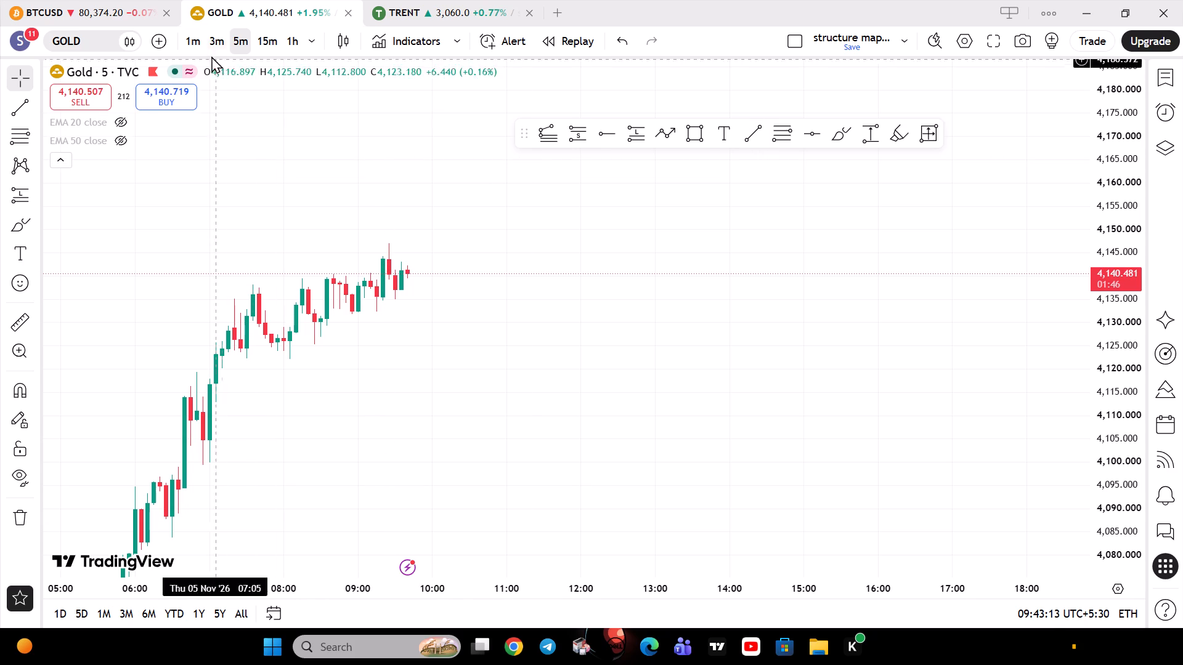
{"action": "left_click", "coordinate": [197, 46]}
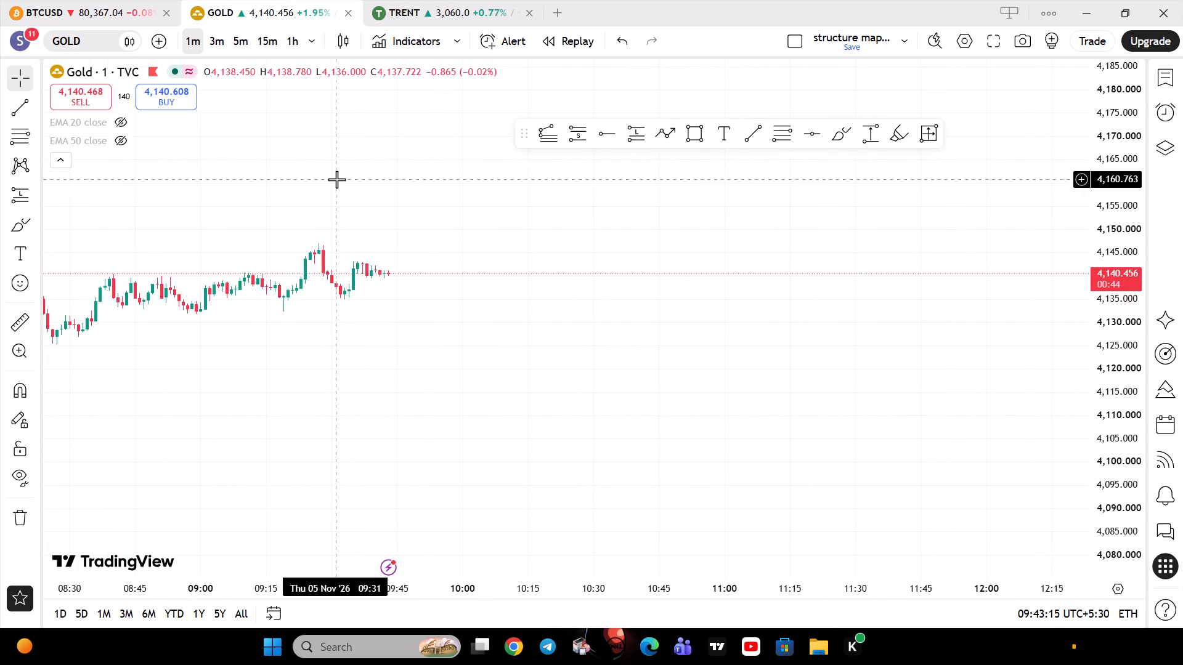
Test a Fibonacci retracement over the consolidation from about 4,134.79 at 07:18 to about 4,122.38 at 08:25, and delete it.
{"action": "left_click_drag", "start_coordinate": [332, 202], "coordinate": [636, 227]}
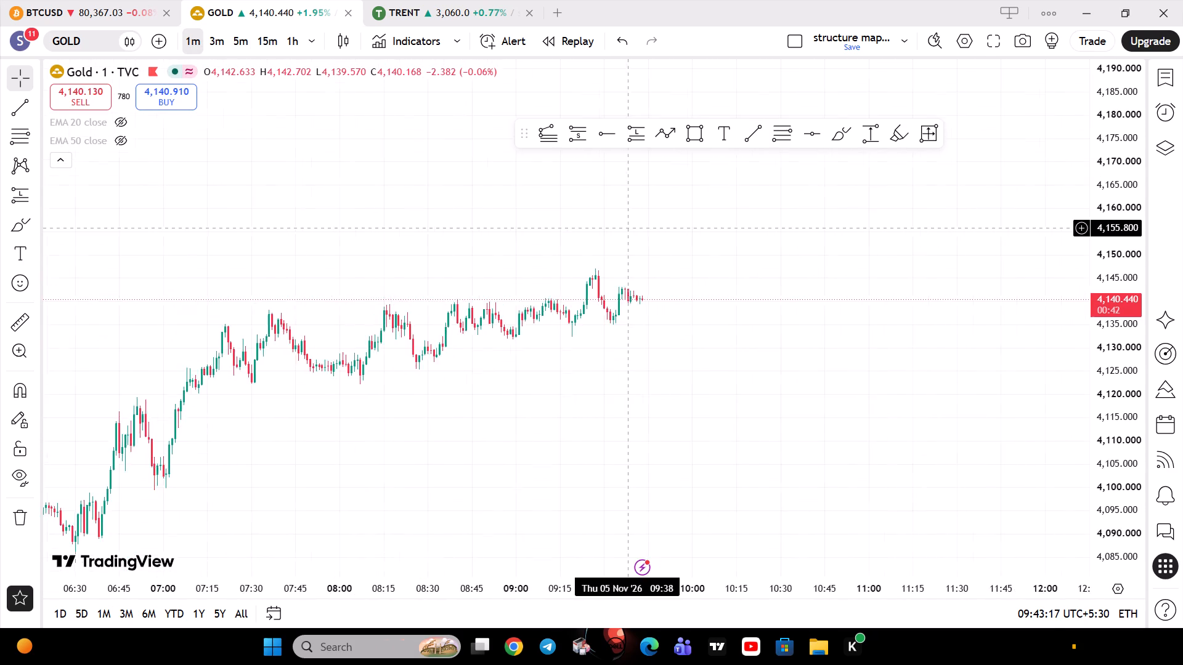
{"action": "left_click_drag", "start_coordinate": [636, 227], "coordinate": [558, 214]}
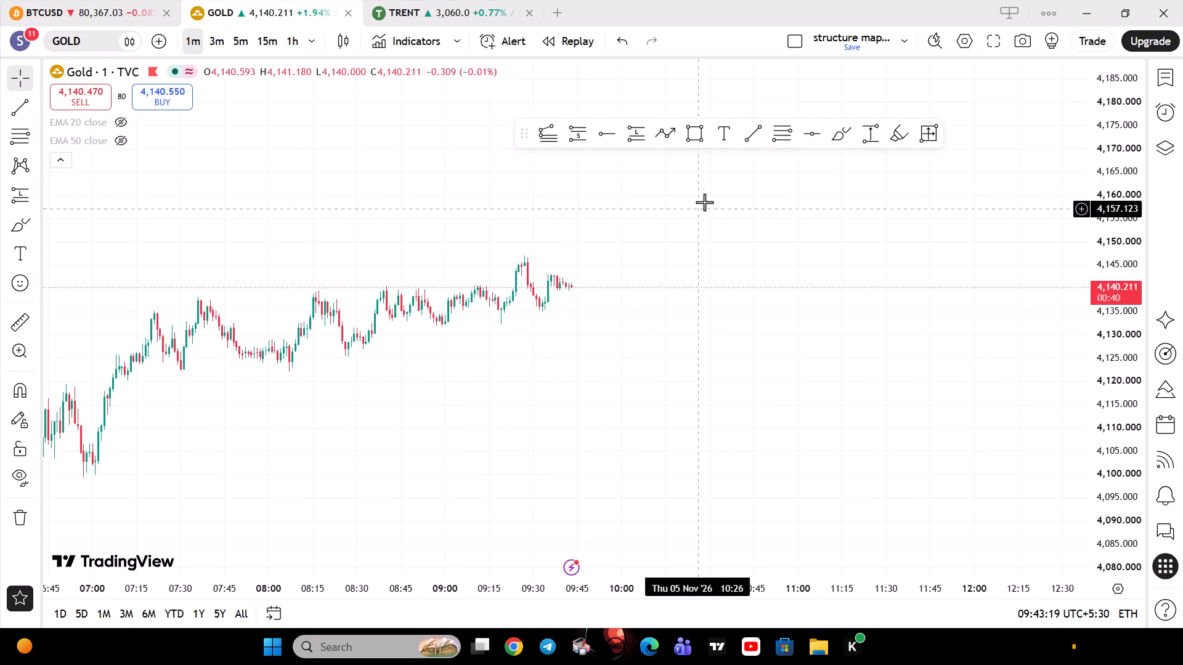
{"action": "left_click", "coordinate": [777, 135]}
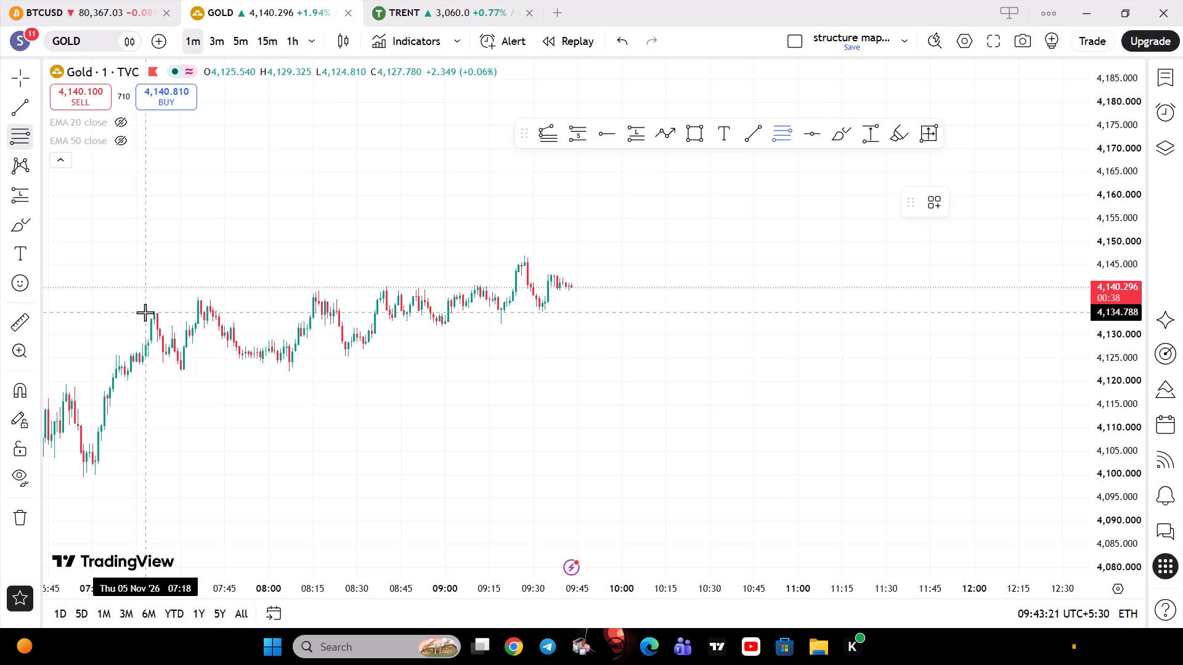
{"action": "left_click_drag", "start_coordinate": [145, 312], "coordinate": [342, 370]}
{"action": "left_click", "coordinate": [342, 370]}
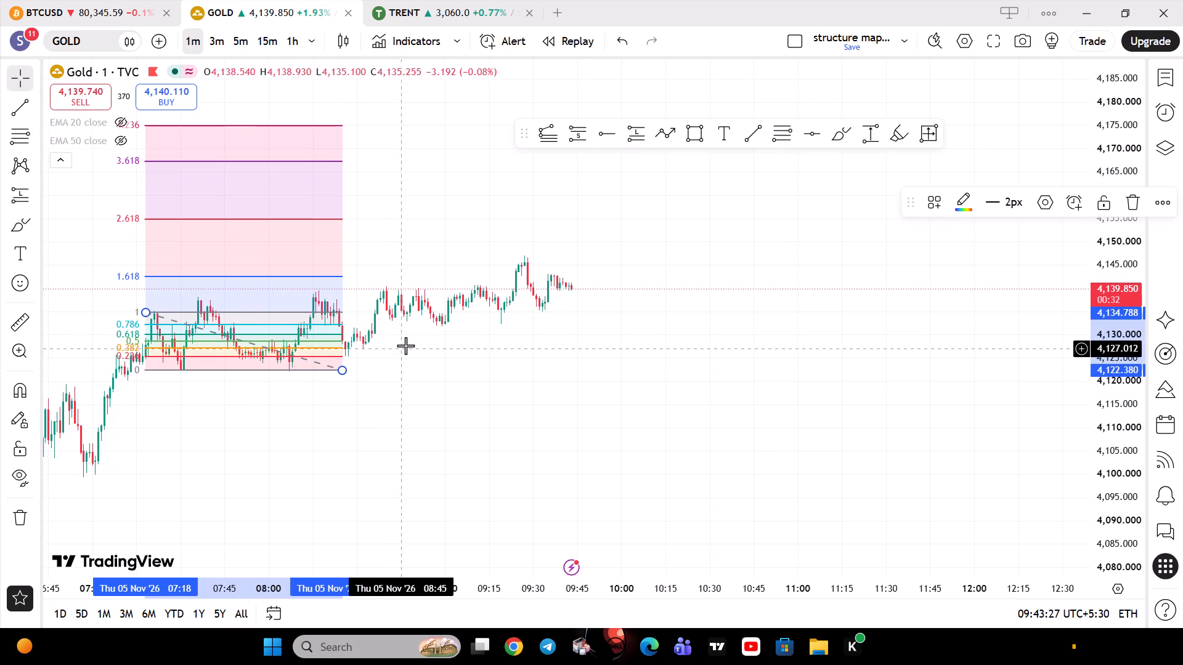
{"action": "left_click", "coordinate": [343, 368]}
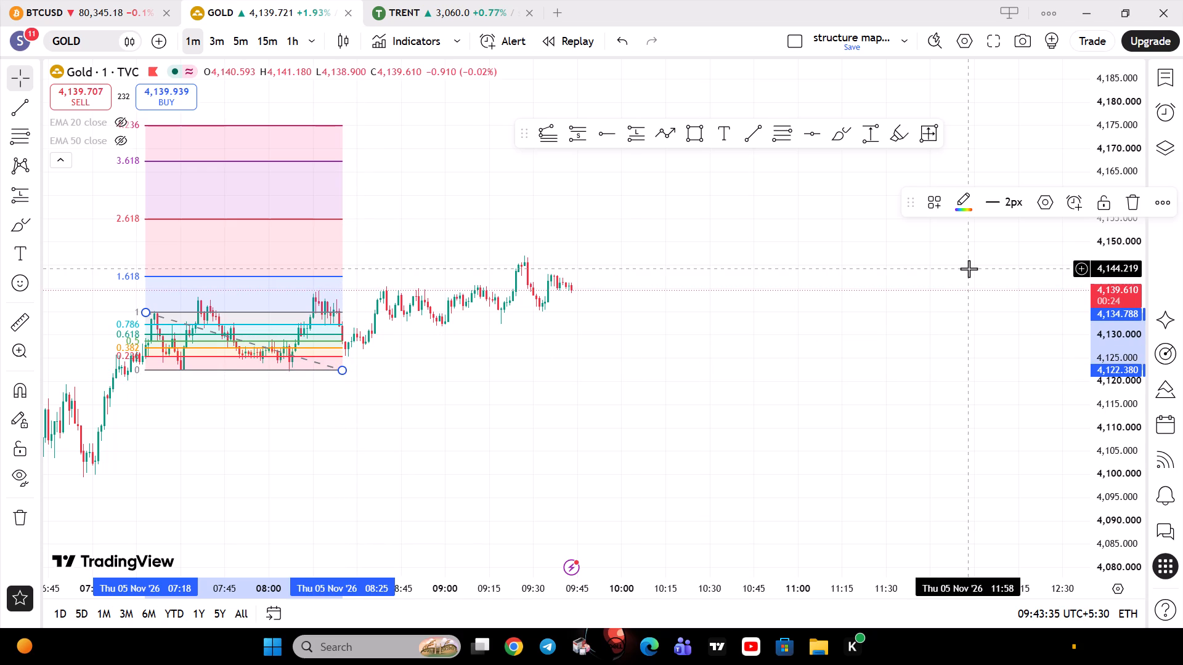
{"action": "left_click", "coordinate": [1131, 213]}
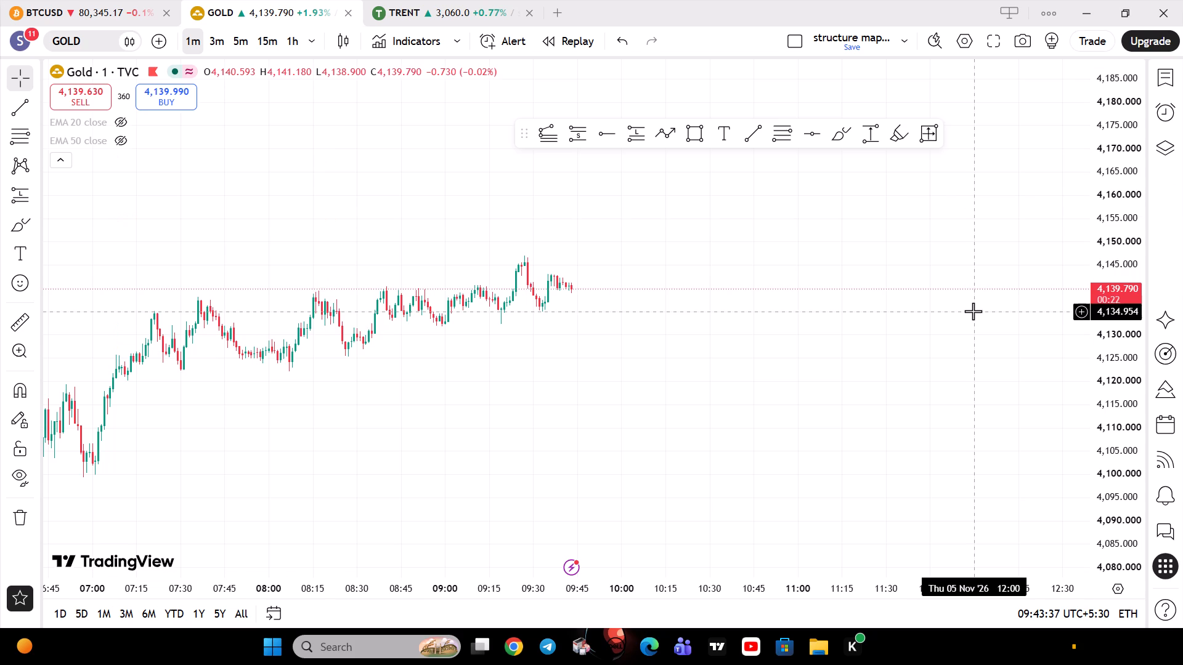
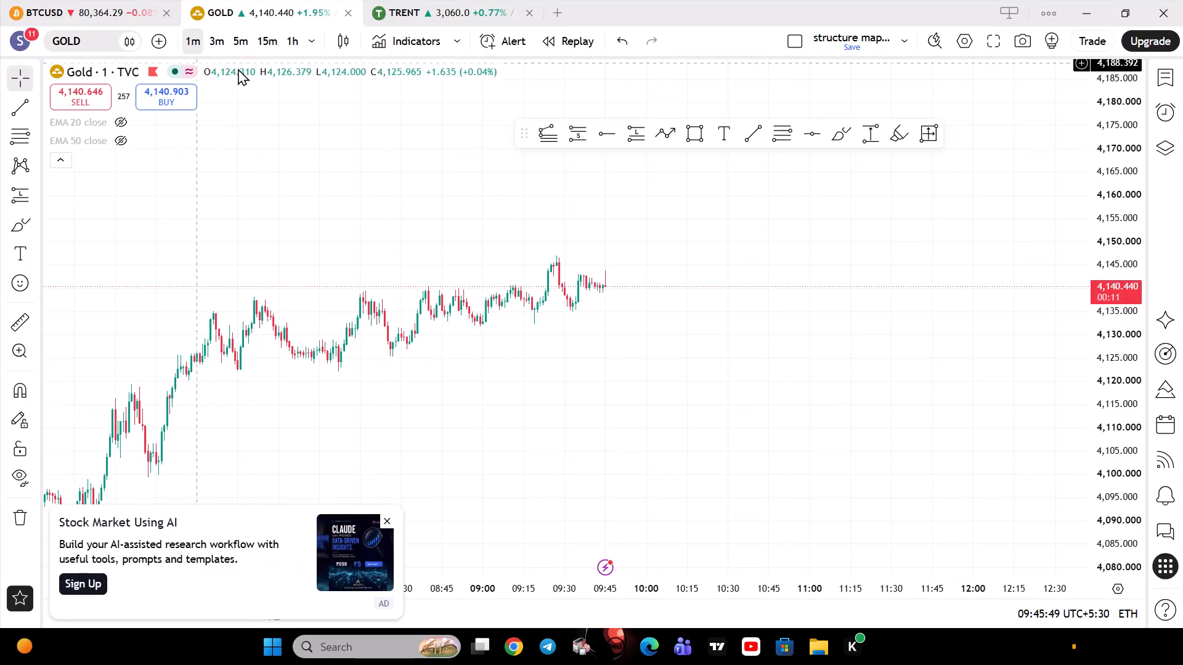
Switch the GOLD chart from the 1-minute to the 5-minute timeframe.
{"action": "left_click", "coordinate": [251, 44]}
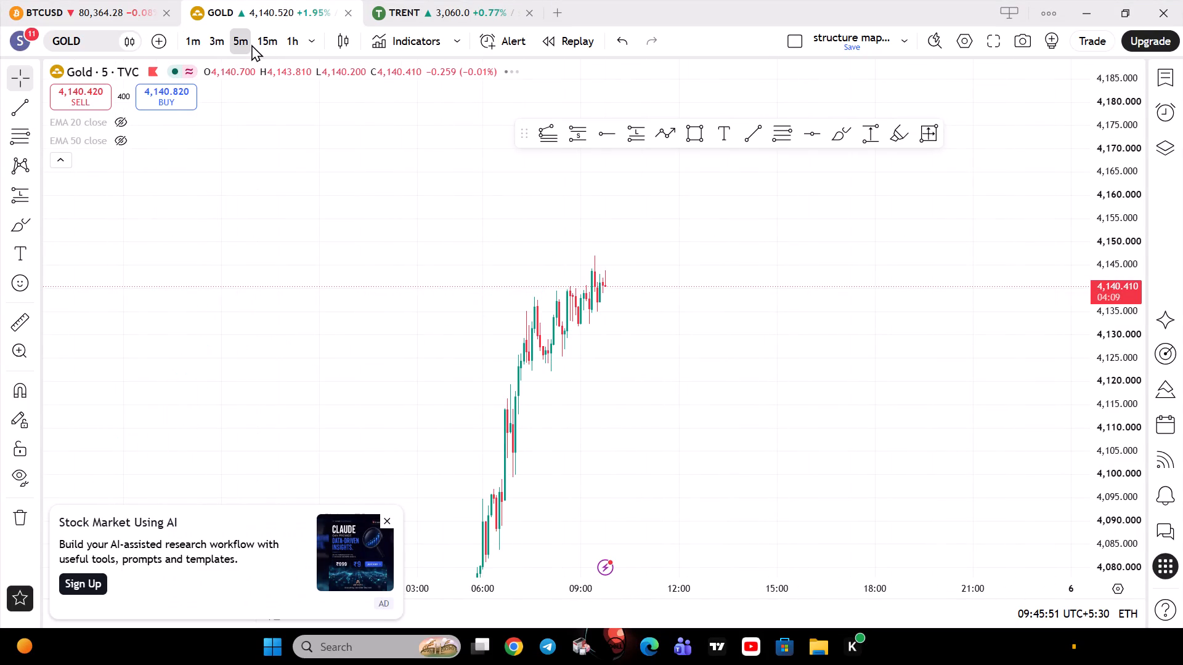
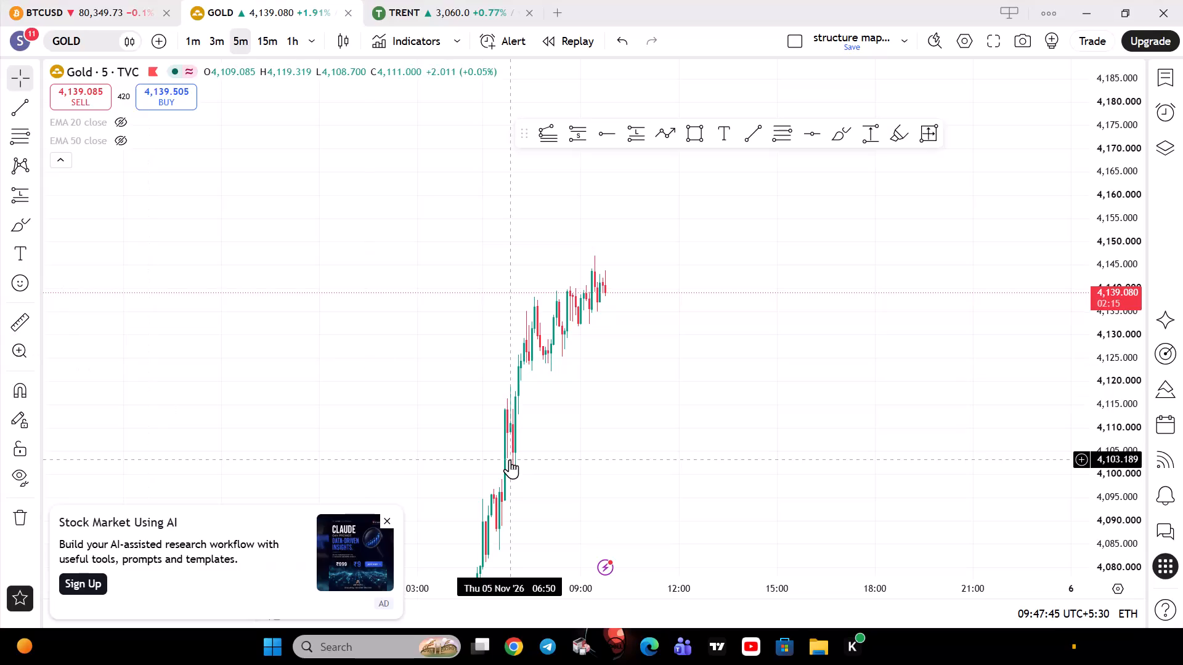
Dismiss the Stock Market Using AI advertisement covering the lower part of the GOLD chart.
{"action": "left_click", "coordinate": [390, 517]}
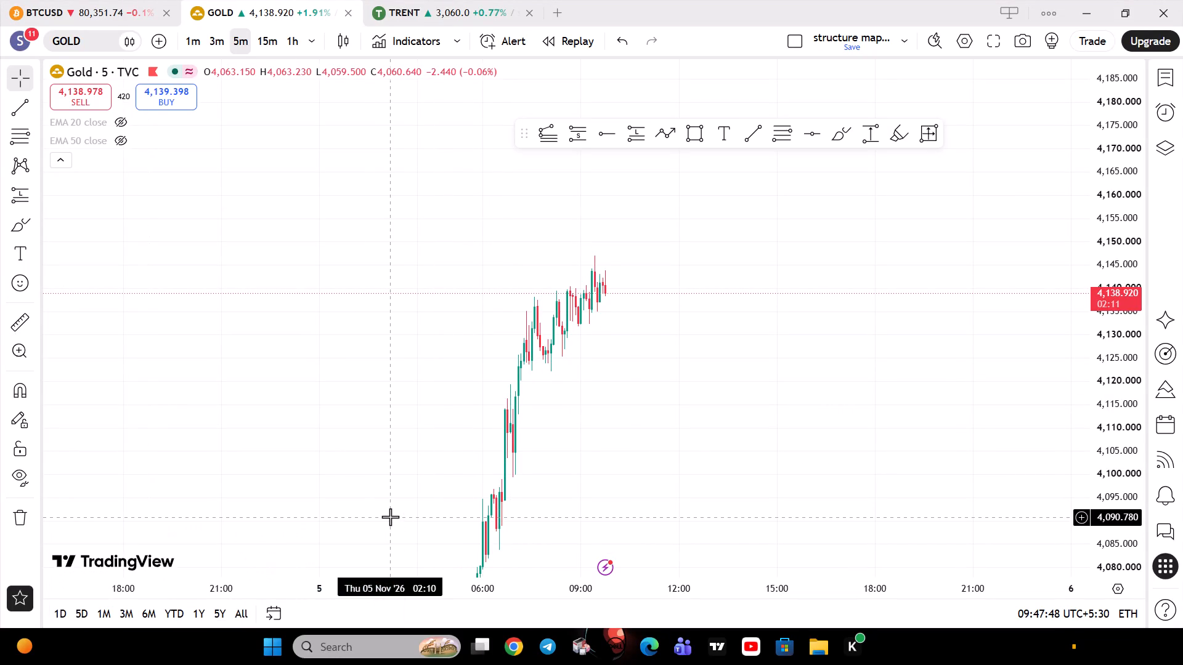